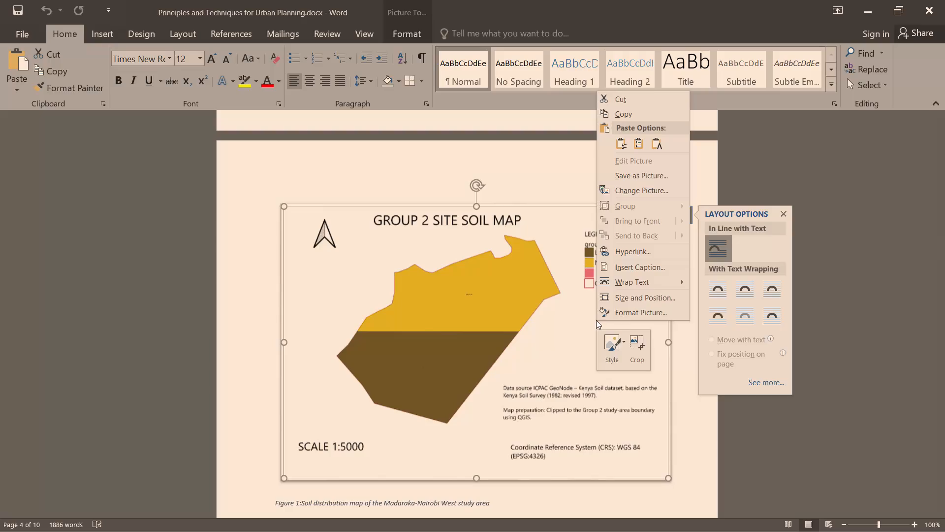
Replace the soil map picture above the Figure 1 caption with "Group 2 soil map ...png" from Schoolwork > 3.1 UNITS > principles and techniques.
{"action": "left_click", "coordinate": [652, 185]}
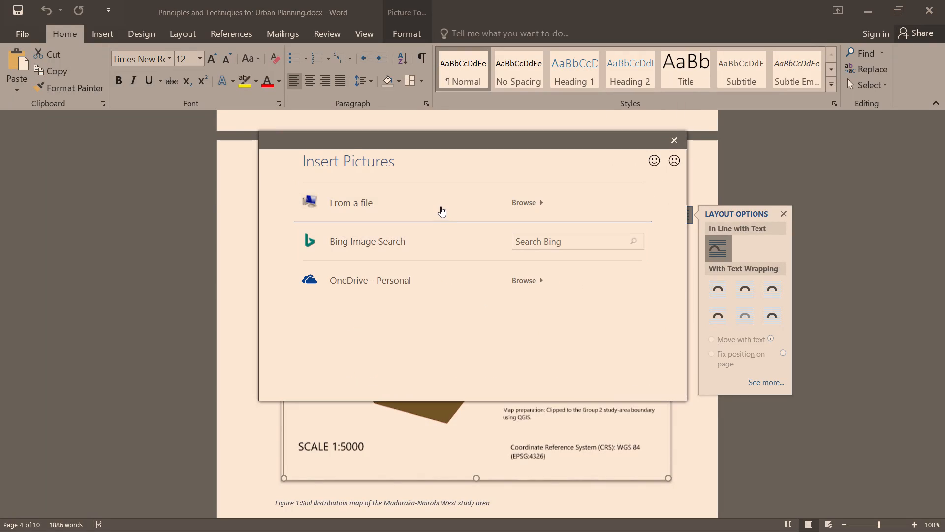
{"action": "left_click", "coordinate": [441, 206]}
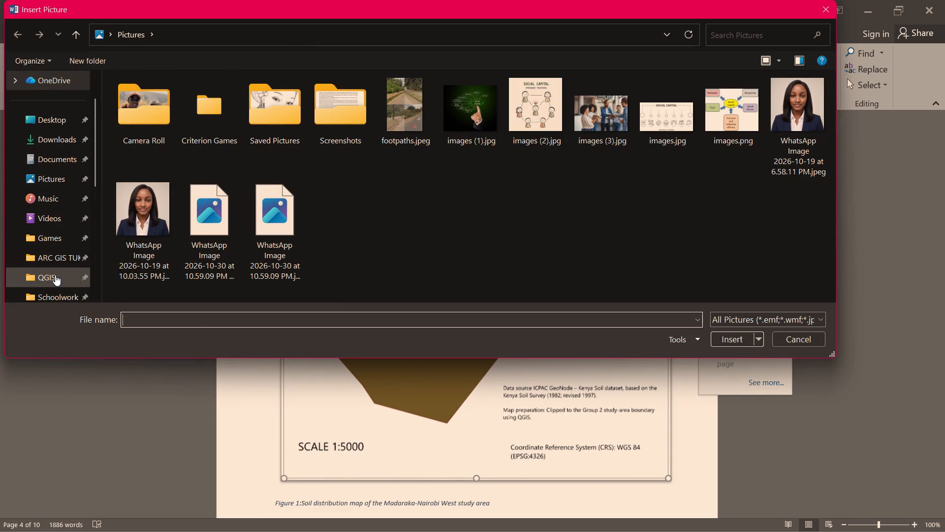
{"action": "scroll", "coordinate": [55, 275], "scroll_direction": "down", "scroll_amount": 1}
{"action": "left_click", "coordinate": [56, 233]}
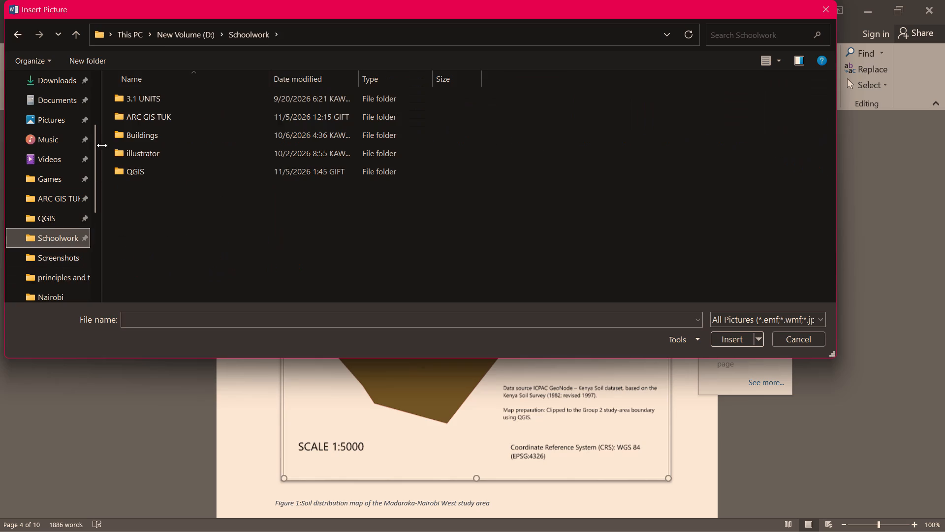
{"action": "double_click", "coordinate": [162, 99]}
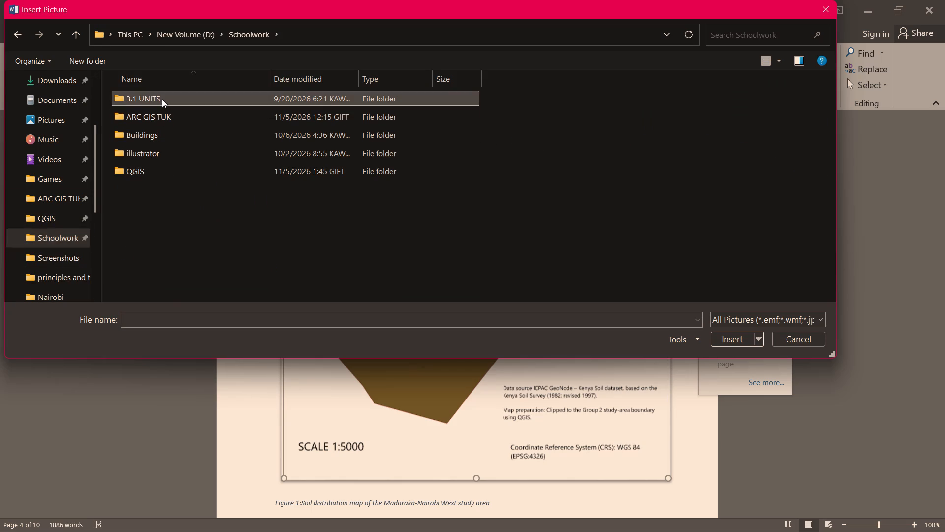
{"action": "double_click", "coordinate": [169, 131]}
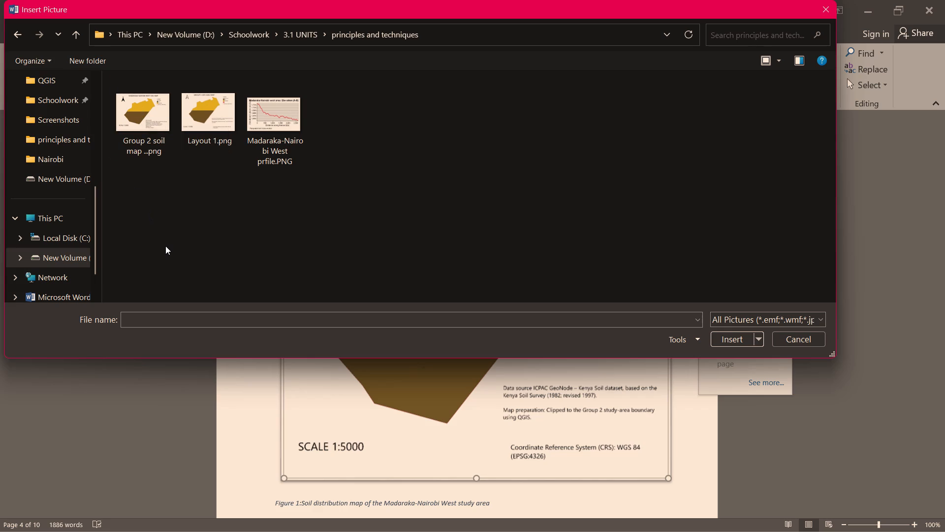
{"action": "left_click", "coordinate": [152, 121]}
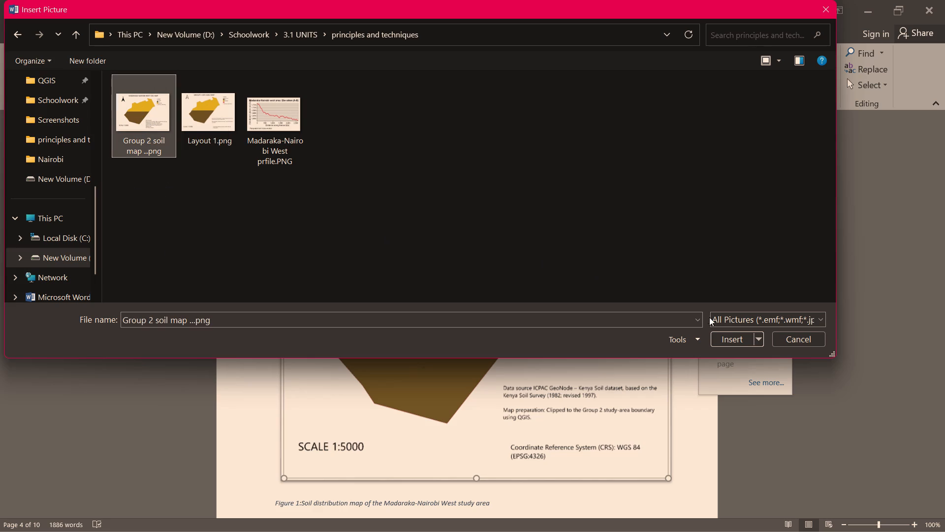
{"action": "left_click", "coordinate": [738, 337]}
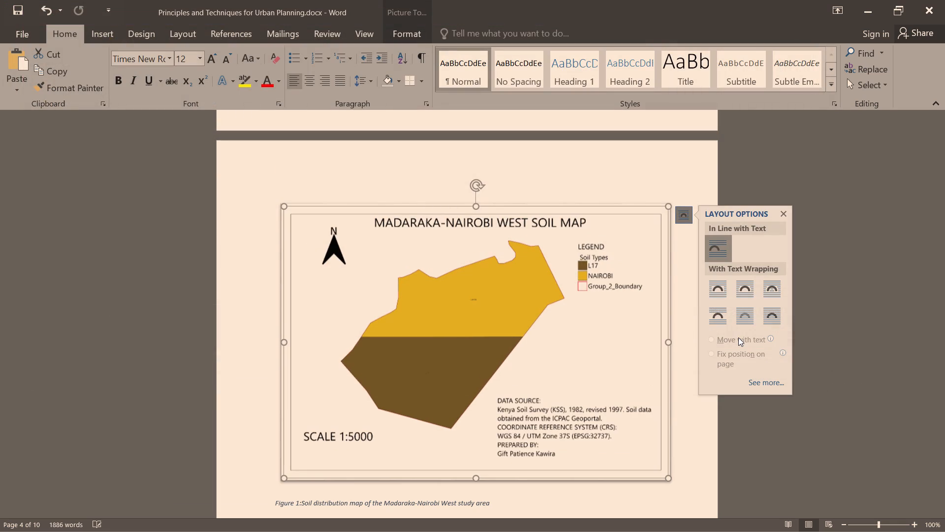
{"action": "left_click", "coordinate": [670, 168]}
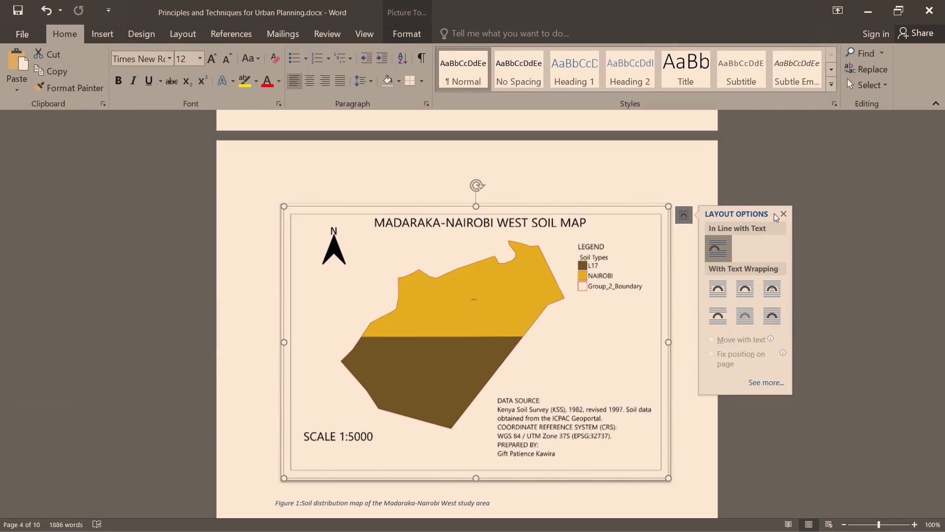
{"action": "left_click", "coordinate": [783, 211]}
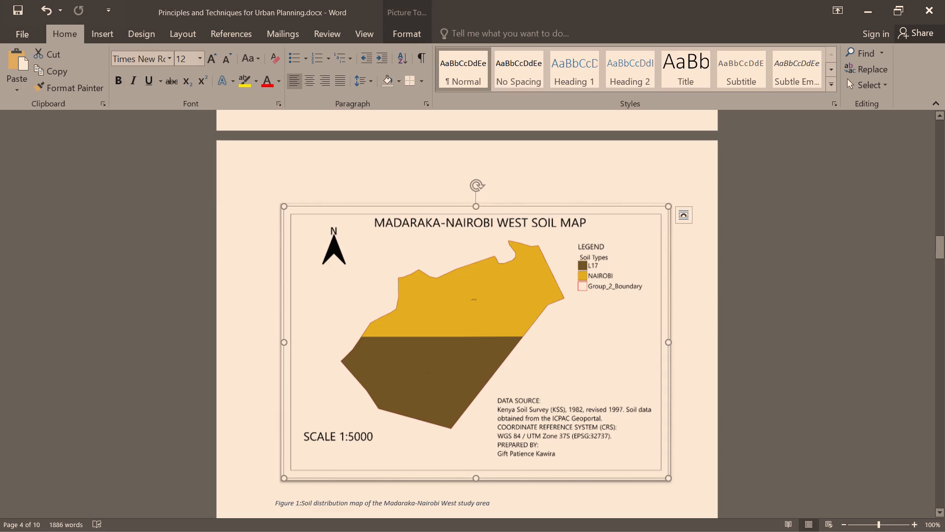
Review the report's sections, tables and figures from the aim and objectives through to the relief and aspect analysis.
{"action": "scroll", "coordinate": [744, 291], "scroll_direction": "down", "scroll_amount": 10}
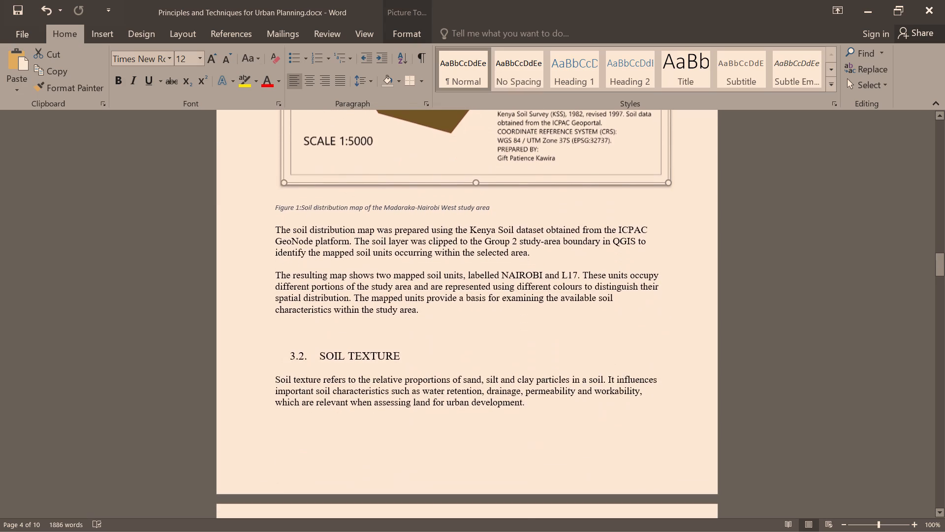
{"action": "scroll", "coordinate": [724, 325], "scroll_direction": "up", "scroll_amount": 8}
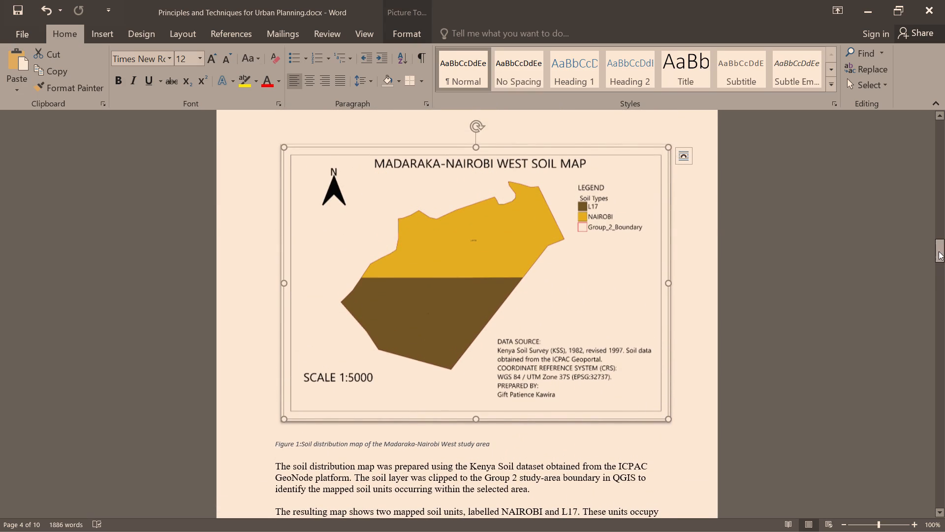
{"action": "left_click_drag", "start_coordinate": [939, 251], "coordinate": [943, 208]}
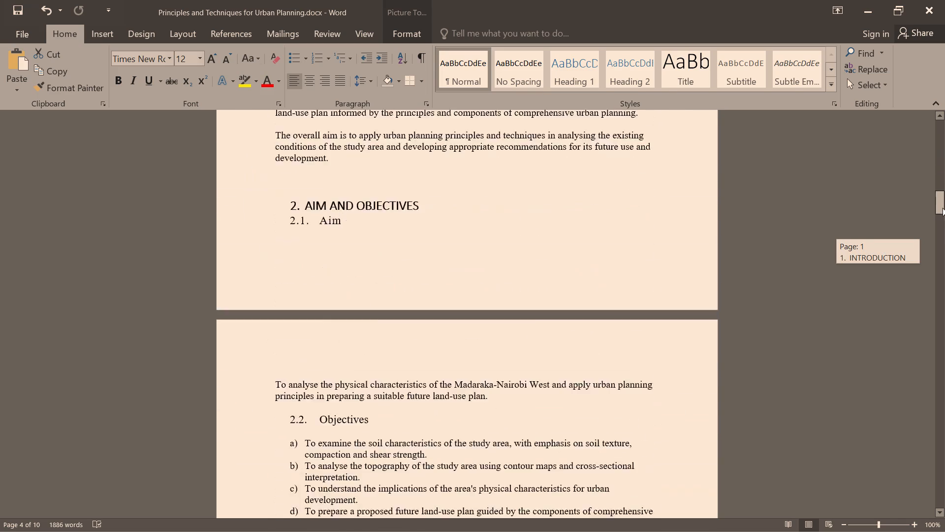
{"action": "left_click_drag", "start_coordinate": [943, 208], "coordinate": [944, 268]}
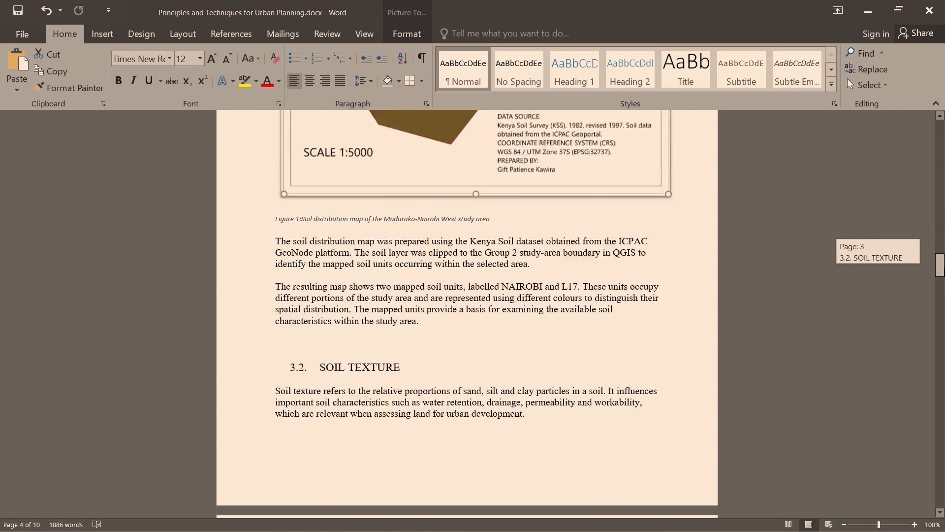
{"action": "left_click_drag", "start_coordinate": [944, 268], "coordinate": [944, 328]}
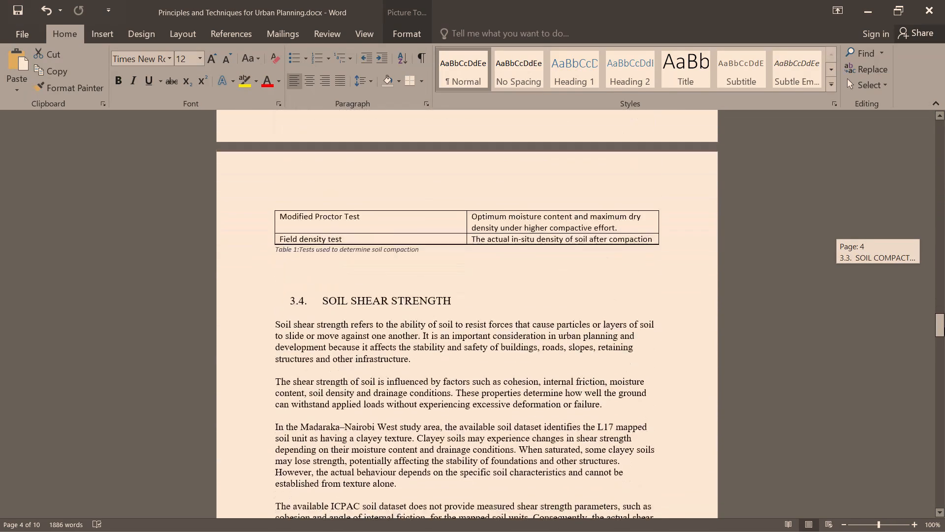
{"action": "left_click_drag", "start_coordinate": [944, 328], "coordinate": [944, 383]}
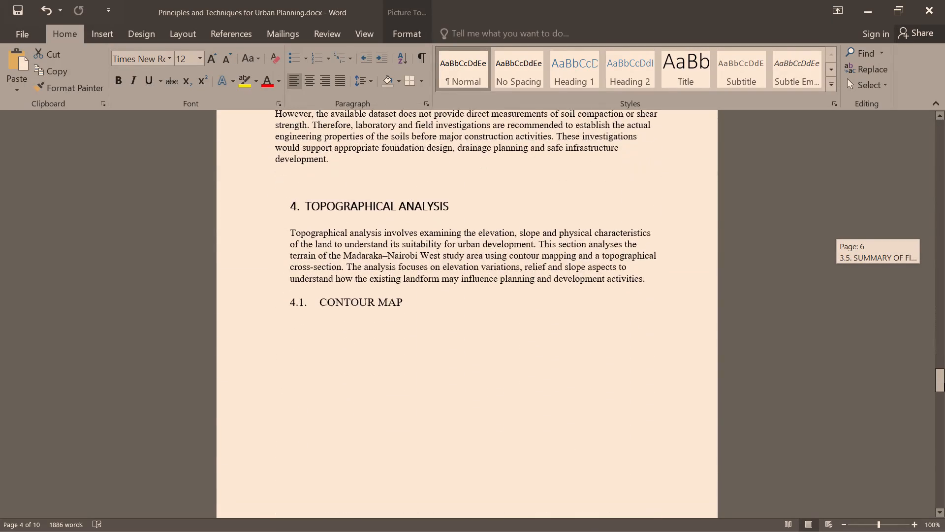
{"action": "left_click_drag", "start_coordinate": [944, 383], "coordinate": [944, 410]}
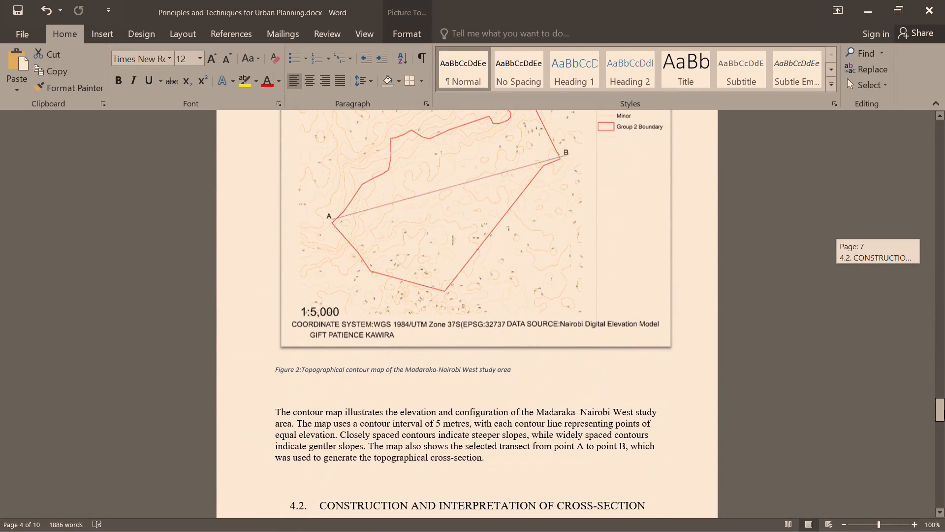
{"action": "left_click_drag", "start_coordinate": [944, 410], "coordinate": [944, 408]}
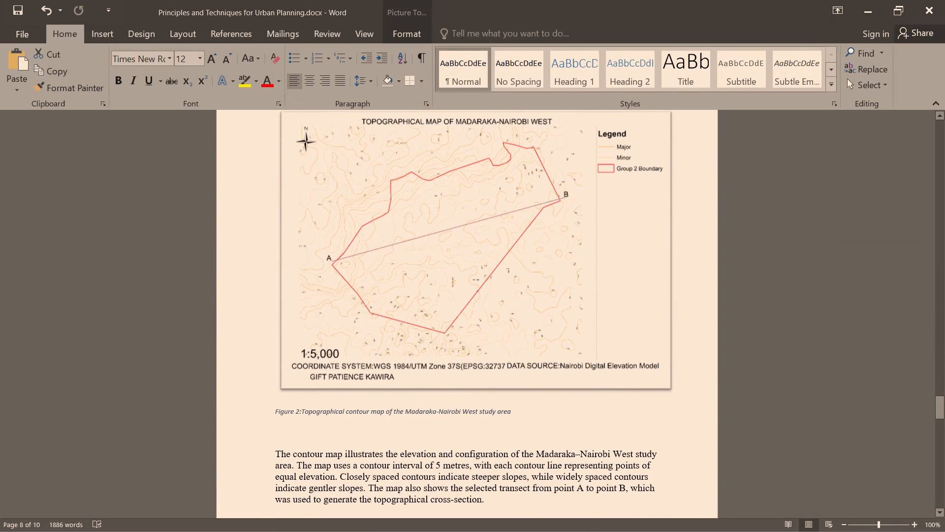
{"action": "left_click_drag", "start_coordinate": [938, 409], "coordinate": [944, 465]}
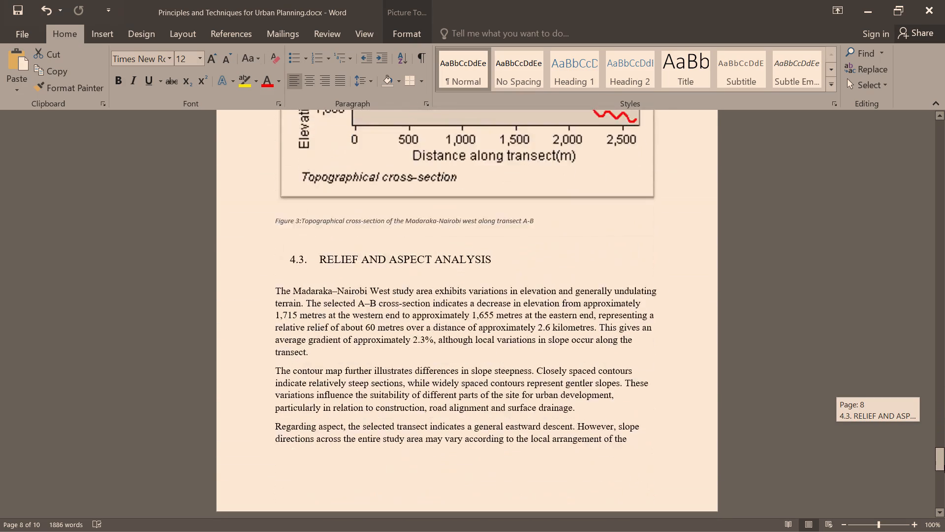
{"action": "left_click_drag", "start_coordinate": [944, 465], "coordinate": [943, 482]}
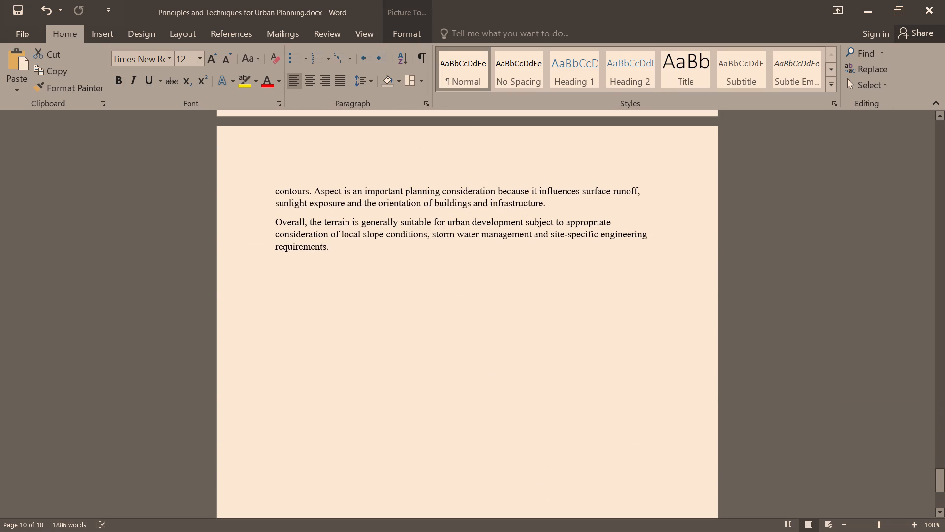
{"action": "scroll", "coordinate": [723, 266], "scroll_direction": "up", "scroll_amount": 1}
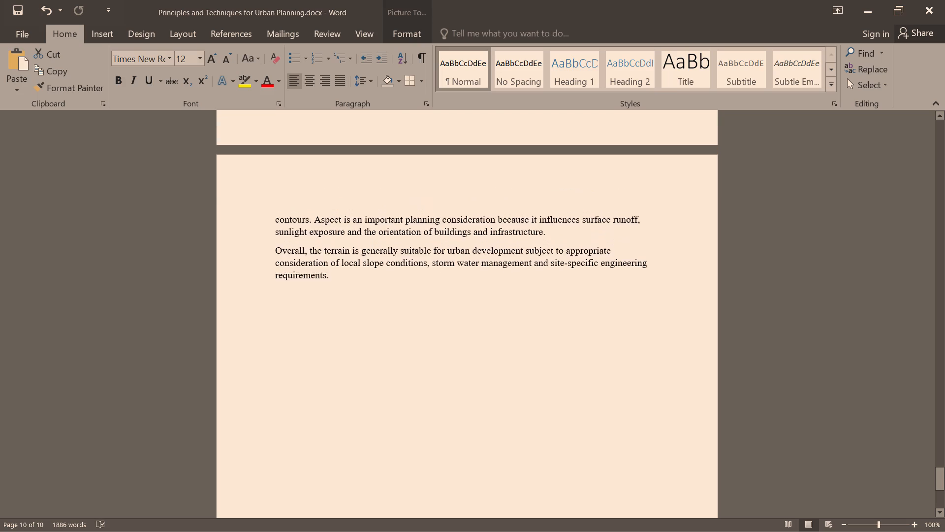
{"action": "scroll", "coordinate": [722, 265], "scroll_direction": "up", "scroll_amount": 8}
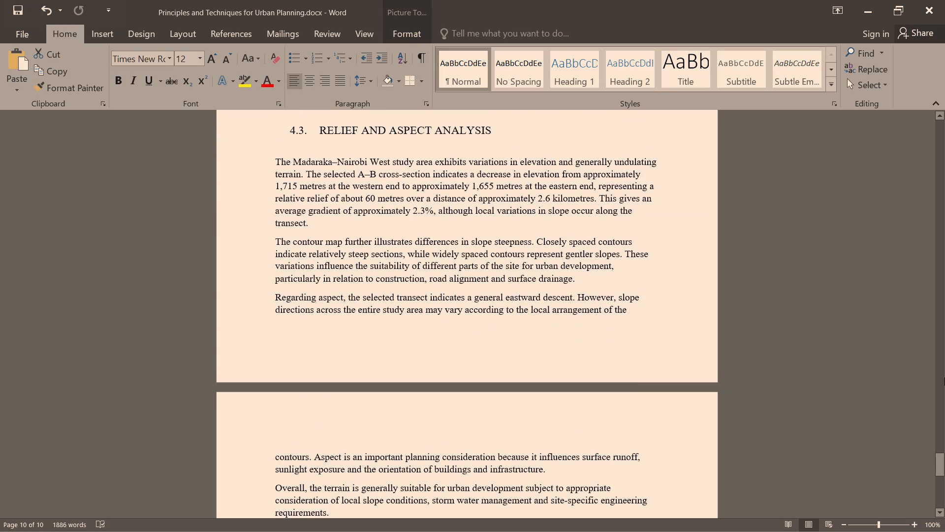
{"action": "left_click_drag", "start_coordinate": [941, 464], "coordinate": [944, 345]}
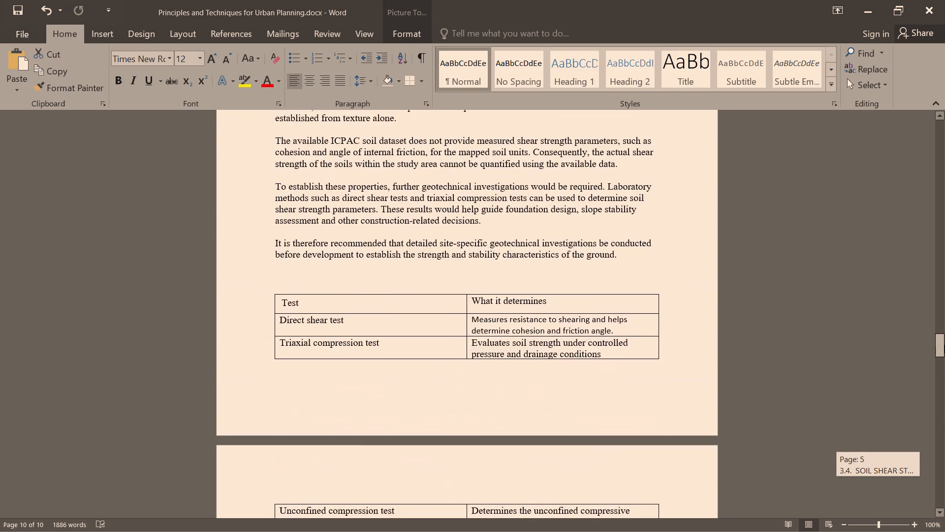
{"action": "left_click_drag", "start_coordinate": [944, 345], "coordinate": [944, 375]}
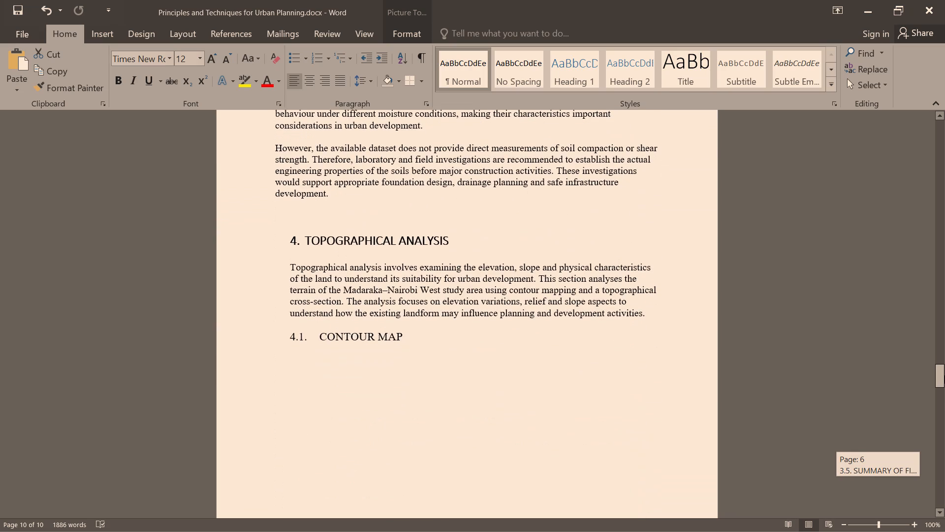
Below the closing paragraph of section 4.3, leave blank lines and start a new section heading numbered "5.".
{"action": "left_click_drag", "start_coordinate": [944, 375], "coordinate": [944, 531]}
{"action": "scroll", "coordinate": [634, 375], "scroll_direction": "up", "scroll_amount": 1}
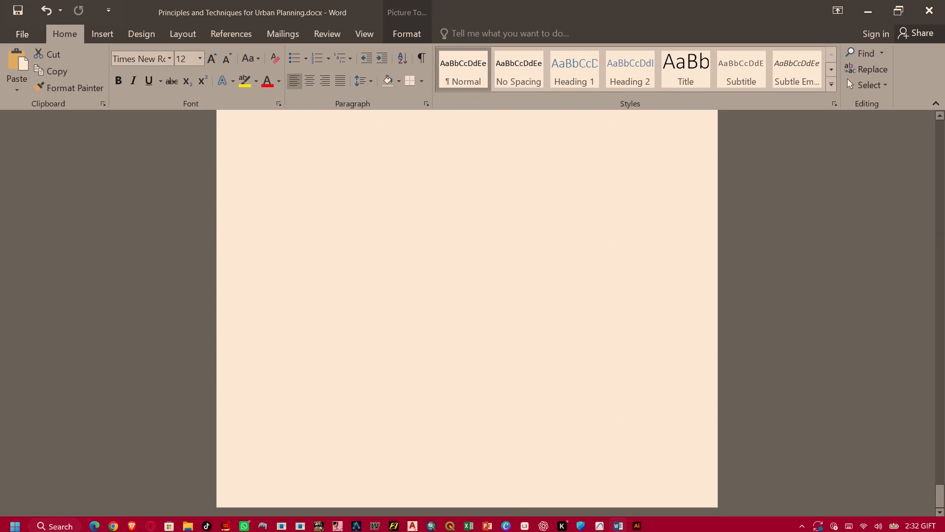
{"action": "scroll", "coordinate": [634, 375], "scroll_direction": "up", "scroll_amount": 2}
{"action": "scroll", "coordinate": [516, 324], "scroll_direction": "up", "scroll_amount": 6}
{"action": "left_click", "coordinate": [333, 246]}
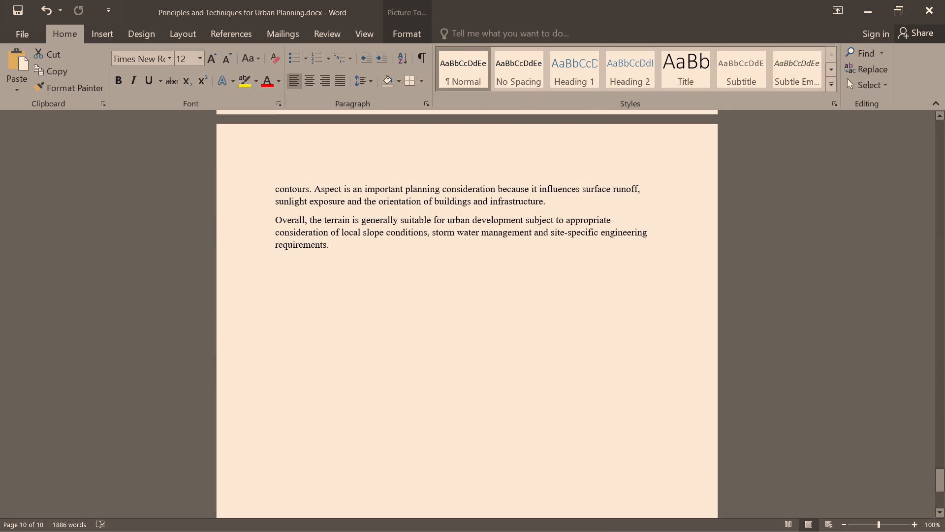
{"action": "key", "text": "Return"}
{"action": "key", "text": "Return"}
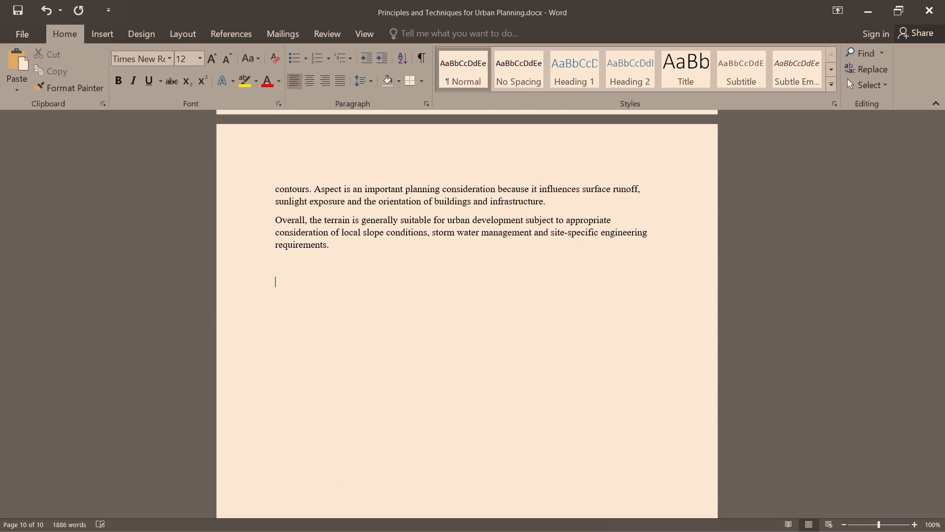
{"action": "key", "text": "Return"}
{"action": "key", "text": "5"}
{"action": "type", "text": "."}
{"action": "key", "text": "space"}
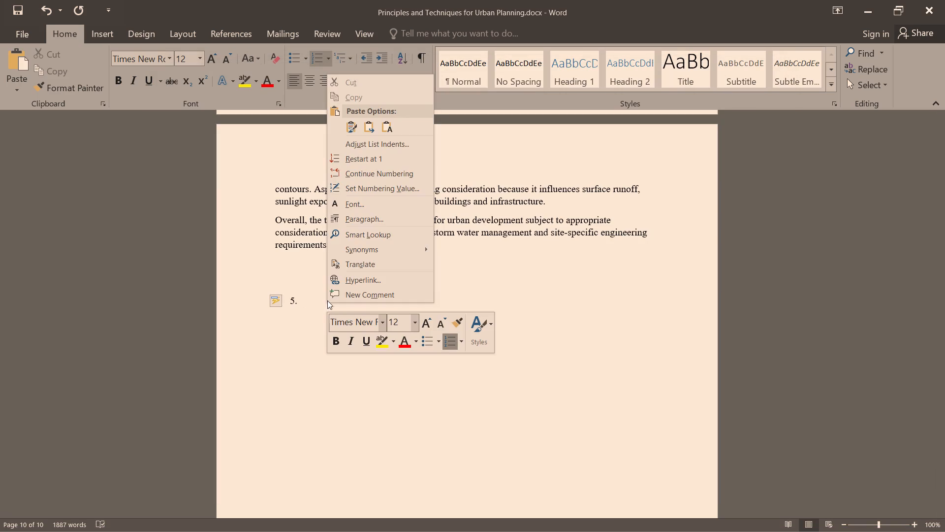
{"action": "left_click", "coordinate": [354, 122]}
Set the pasted future land-use plan text, from its title through the 3.5 Conclusion paragraph, to font size 12.
{"action": "scroll", "coordinate": [436, 318], "scroll_direction": "up", "scroll_amount": 8}
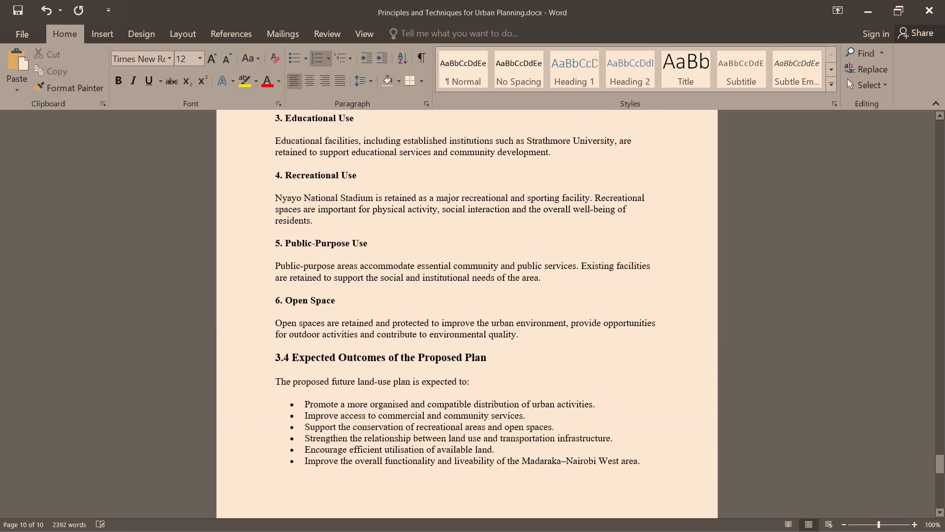
{"action": "scroll", "coordinate": [437, 319], "scroll_direction": "up", "scroll_amount": 19}
{"action": "scroll", "coordinate": [443, 319], "scroll_direction": "up", "scroll_amount": 8}
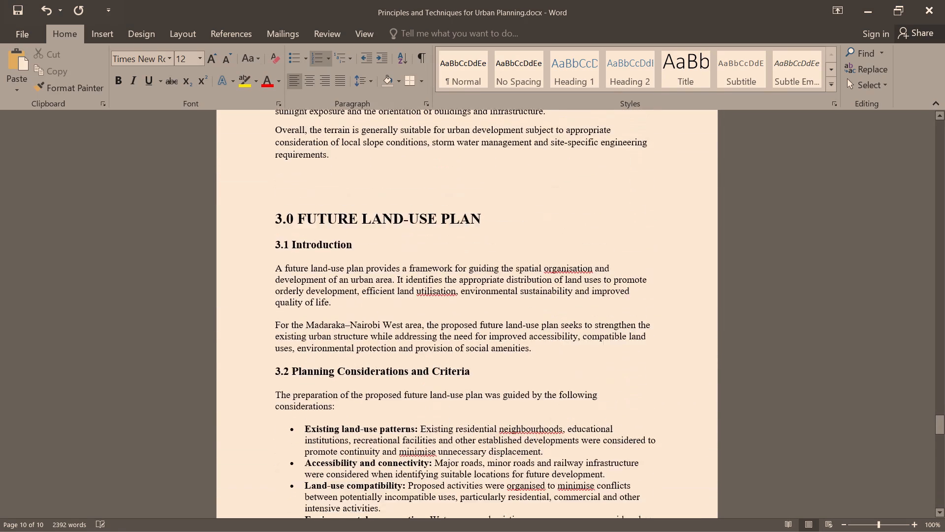
{"action": "scroll", "coordinate": [443, 319], "scroll_direction": "up", "scroll_amount": 4}
{"action": "scroll", "coordinate": [402, 314], "scroll_direction": "down", "scroll_amount": 2}
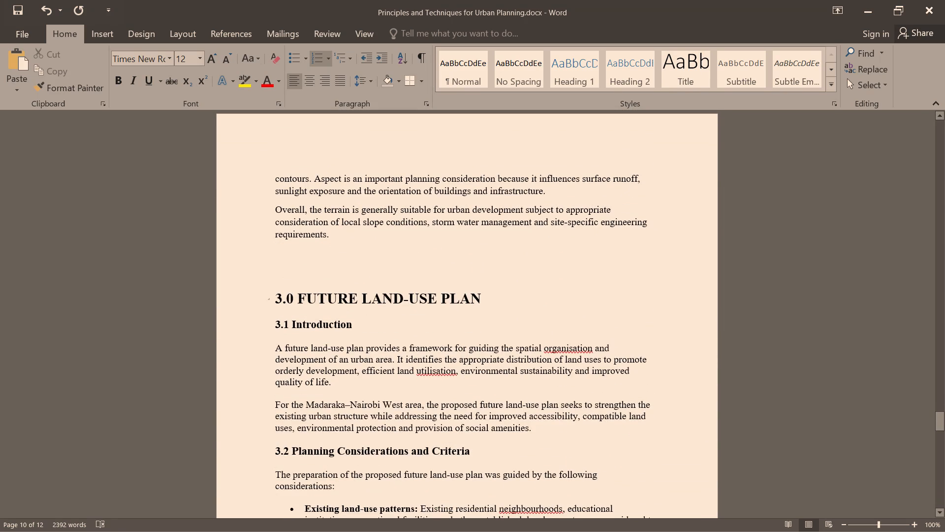
{"action": "scroll", "coordinate": [330, 280], "scroll_direction": "up", "scroll_amount": 4}
{"action": "scroll", "coordinate": [330, 280], "scroll_direction": "down", "scroll_amount": 4}
{"action": "left_click_drag", "start_coordinate": [295, 296], "coordinate": [557, 492]}
{"action": "scroll", "coordinate": [551, 483], "scroll_direction": "down", "scroll_amount": 4}
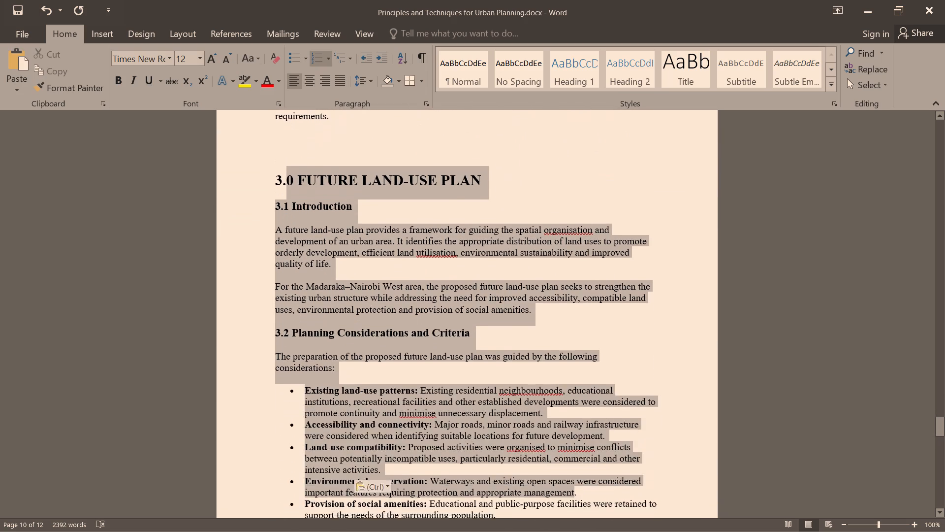
{"action": "left_click_drag", "start_coordinate": [557, 492], "coordinate": [559, 504]}
{"action": "scroll", "coordinate": [557, 493], "scroll_direction": "down", "scroll_amount": 20}
{"action": "scroll", "coordinate": [559, 504], "scroll_direction": "down", "scroll_amount": 11}
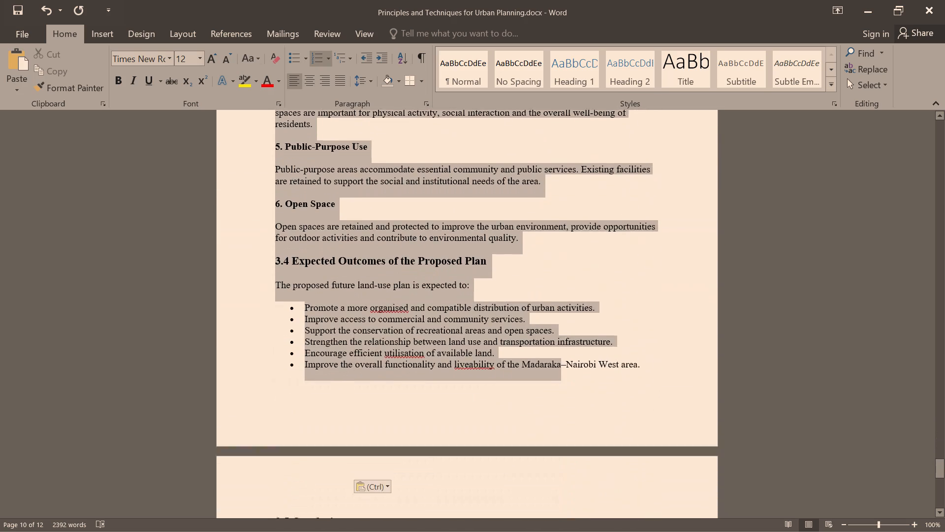
{"action": "scroll", "coordinate": [559, 504], "scroll_direction": "down", "scroll_amount": 17}
{"action": "left_click_drag", "start_coordinate": [559, 504], "coordinate": [560, 507]}
{"action": "scroll", "coordinate": [560, 507], "scroll_direction": "up", "scroll_amount": 8}
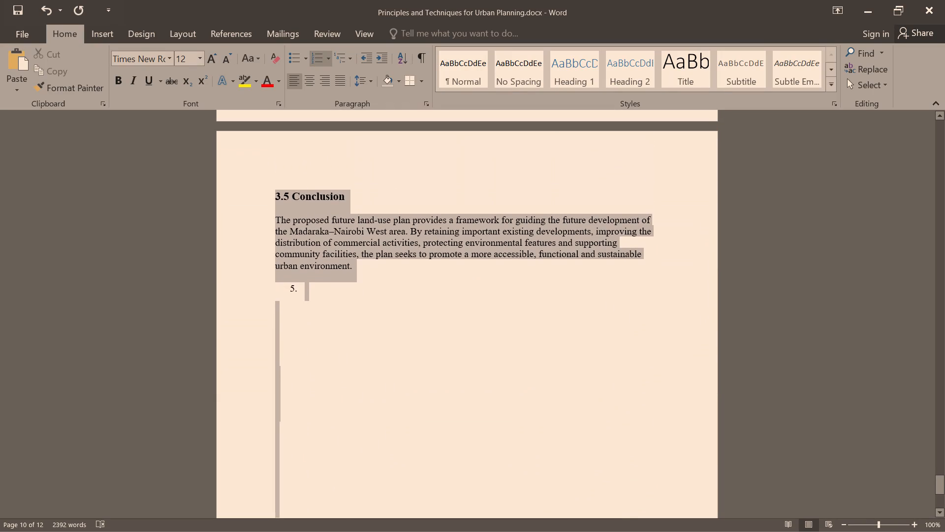
{"action": "left_click_drag", "start_coordinate": [560, 507], "coordinate": [365, 275]}
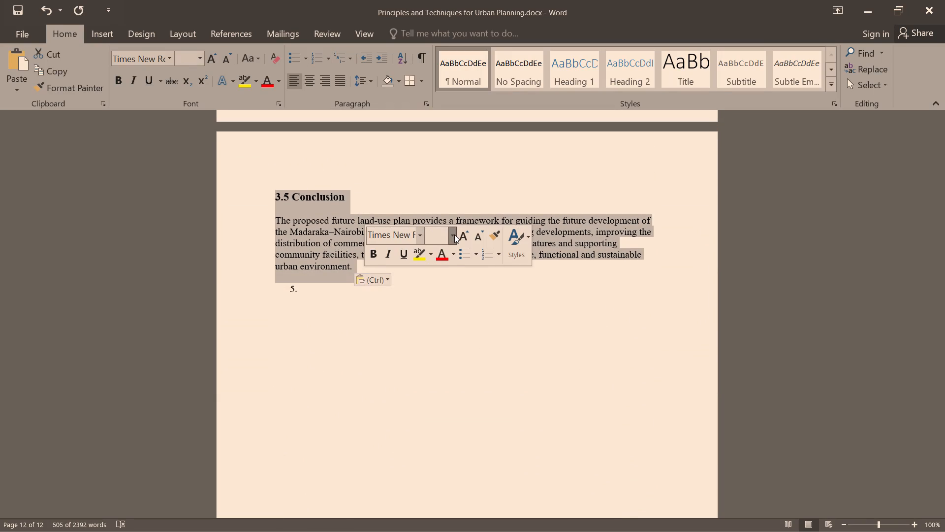
{"action": "left_click", "coordinate": [454, 234]}
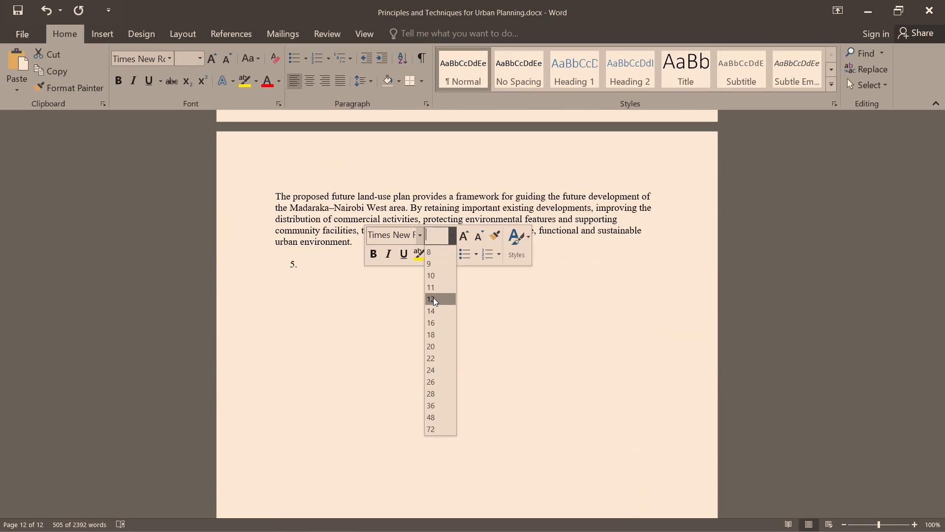
{"action": "left_click", "coordinate": [433, 298]}
Look back over the pasted future land-use plan section, from the conclusion up to its title, to check the resized text.
{"action": "scroll", "coordinate": [499, 297], "scroll_direction": "up", "scroll_amount": 3}
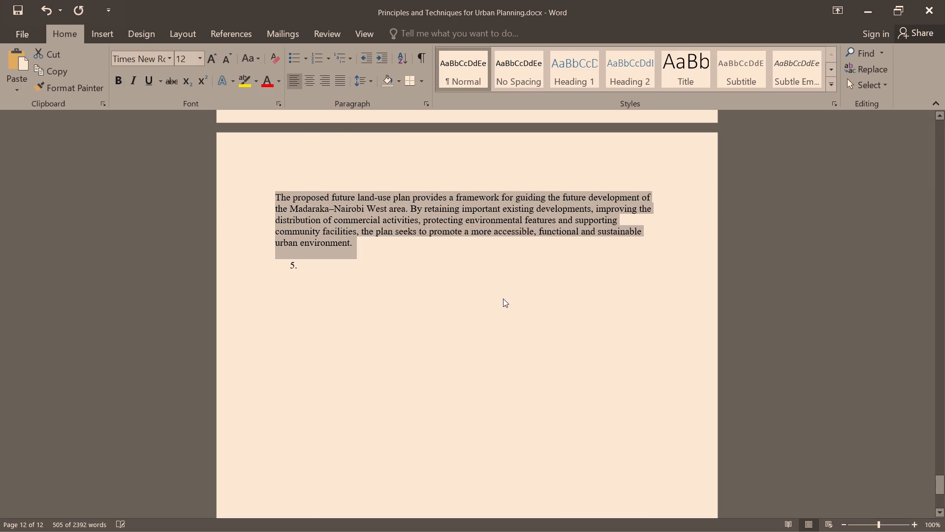
{"action": "scroll", "coordinate": [503, 299], "scroll_direction": "up", "scroll_amount": 1}
{"action": "scroll", "coordinate": [680, 281], "scroll_direction": "up", "scroll_amount": 7}
{"action": "left_click", "coordinate": [684, 285]}
{"action": "scroll", "coordinate": [561, 313], "scroll_direction": "up", "scroll_amount": 2}
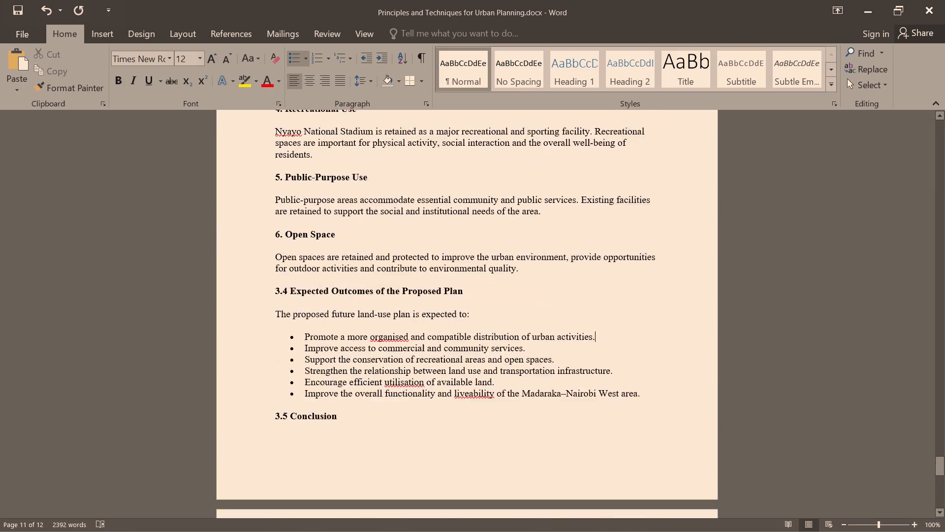
{"action": "scroll", "coordinate": [561, 312], "scroll_direction": "up", "scroll_amount": 20}
{"action": "scroll", "coordinate": [561, 312], "scroll_direction": "up", "scroll_amount": 14}
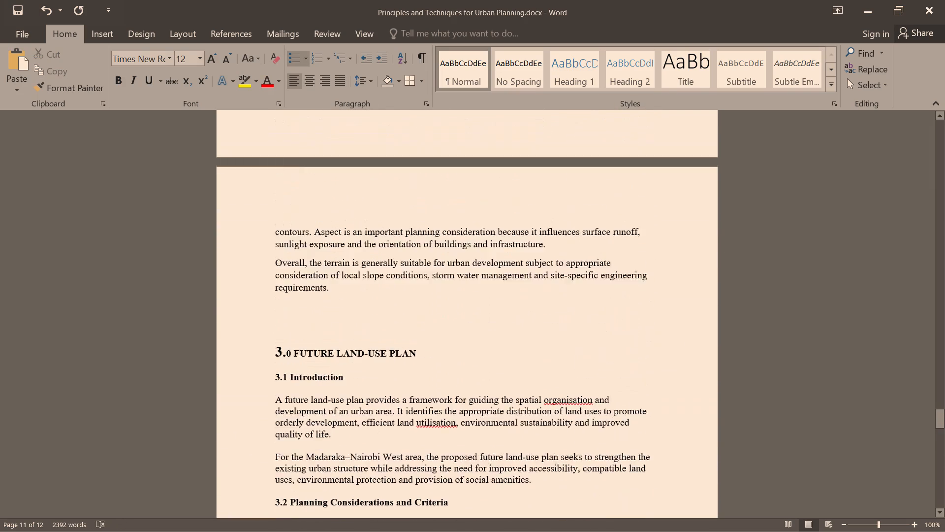
{"action": "scroll", "coordinate": [563, 307], "scroll_direction": "up", "scroll_amount": 3}
{"action": "scroll", "coordinate": [478, 467], "scroll_direction": "down", "scroll_amount": 2}
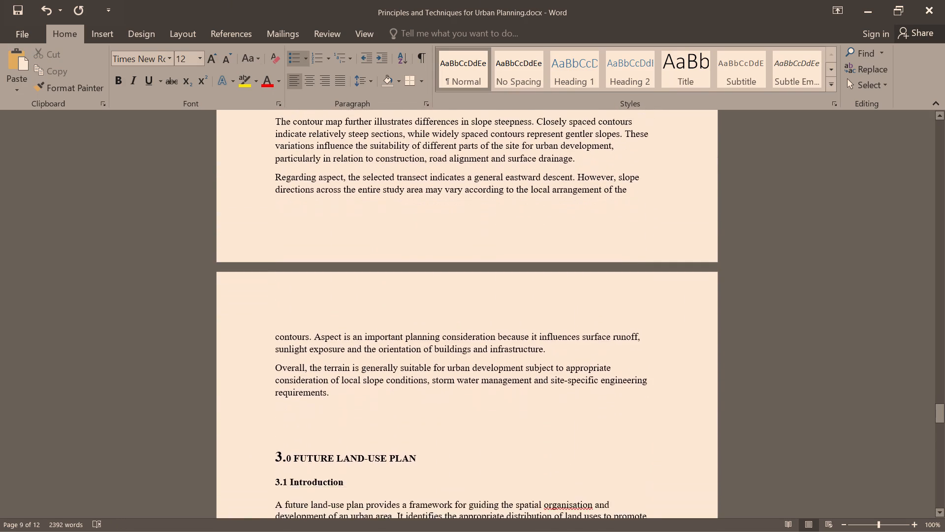
{"action": "scroll", "coordinate": [417, 468], "scroll_direction": "down", "scroll_amount": 3}
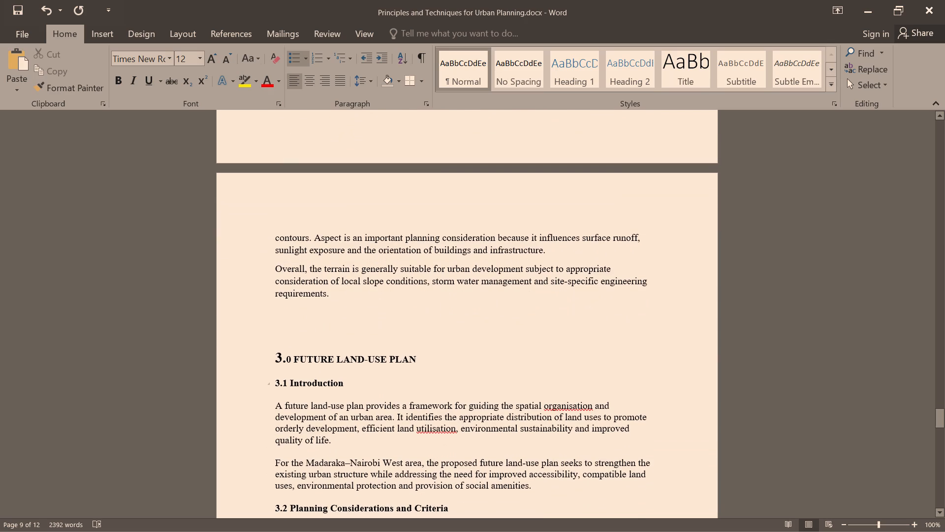
{"action": "scroll", "coordinate": [332, 248], "scroll_direction": "up", "scroll_amount": 4}
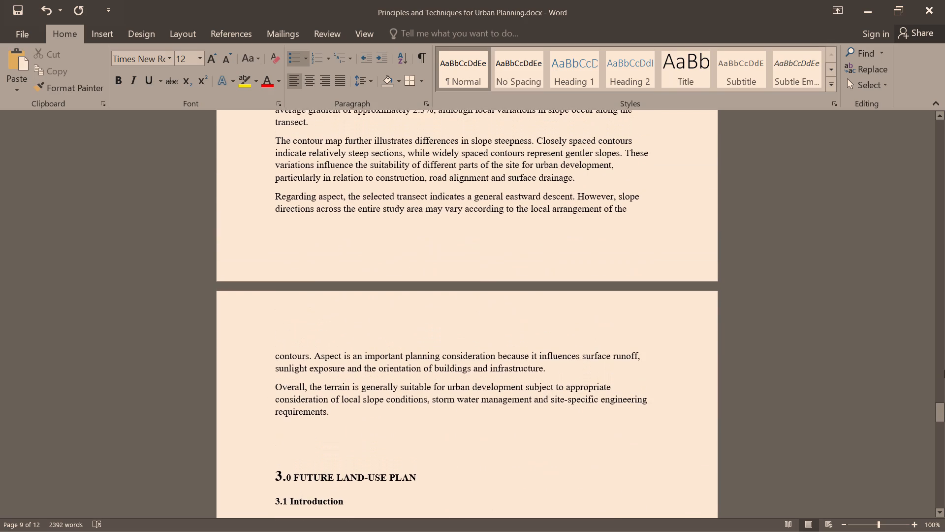
Select the section 4 TOPOGRAPHICAL ANALYSIS heading to examine its style and formatting.
{"action": "left_click_drag", "start_coordinate": [940, 415], "coordinate": [926, 310]}
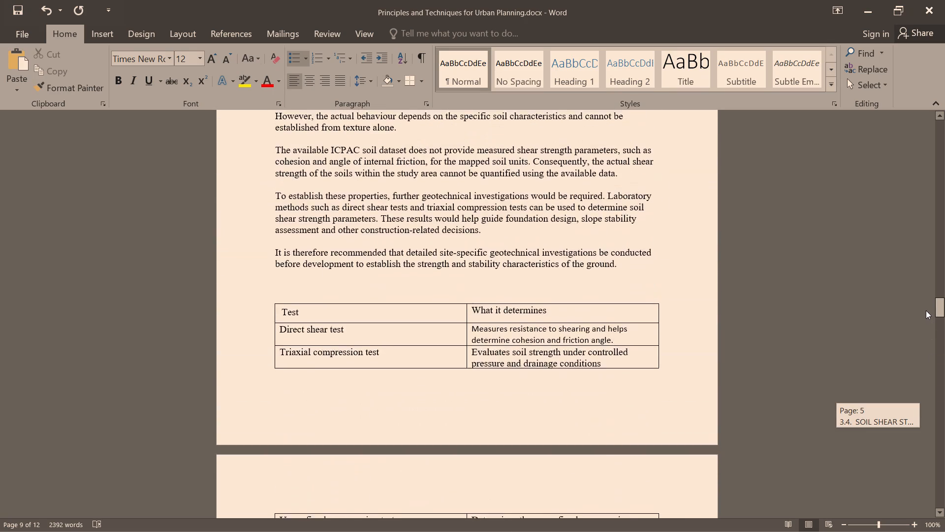
{"action": "left_click_drag", "start_coordinate": [926, 310], "coordinate": [932, 325]}
{"action": "left_click_drag", "start_coordinate": [451, 464], "coordinate": [393, 462]}
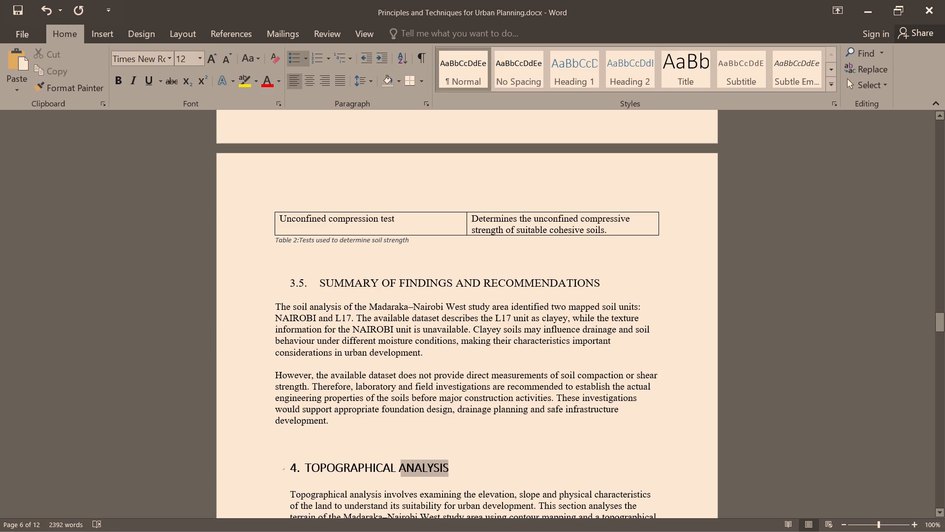
{"action": "left_click_drag", "start_coordinate": [393, 462], "coordinate": [371, 462]}
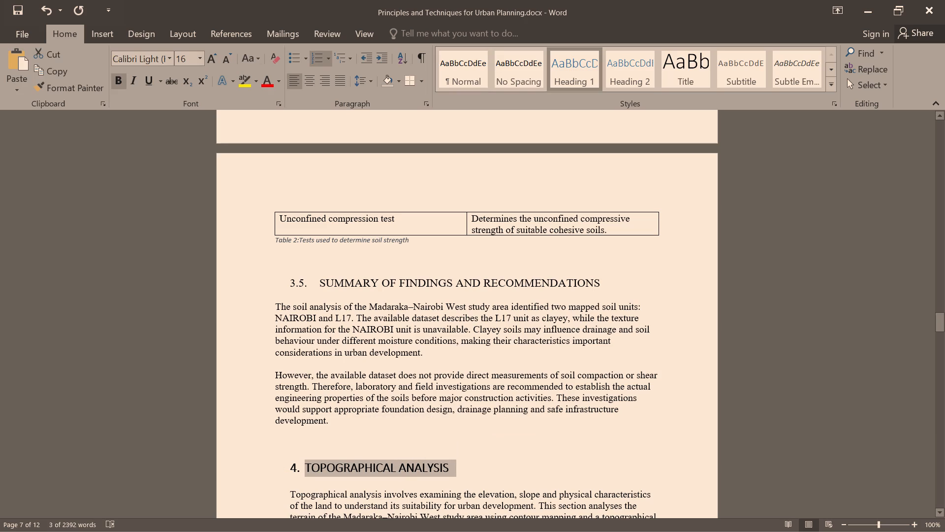
Delete the number 3.0 in front of the FUTURE LAND-USE PLAN title.
{"action": "left_click_drag", "start_coordinate": [938, 327], "coordinate": [944, 395]}
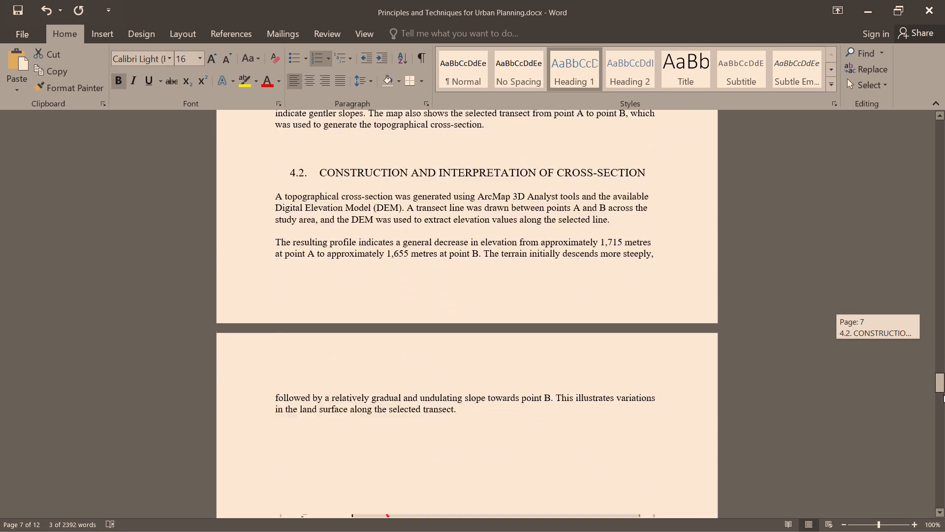
{"action": "left_click_drag", "start_coordinate": [944, 395], "coordinate": [944, 425]}
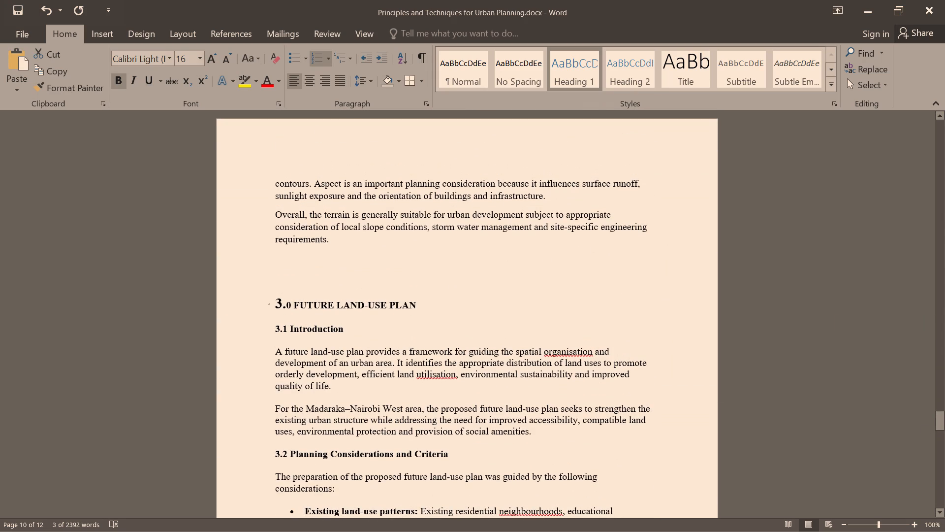
{"action": "left_click", "coordinate": [291, 304]}
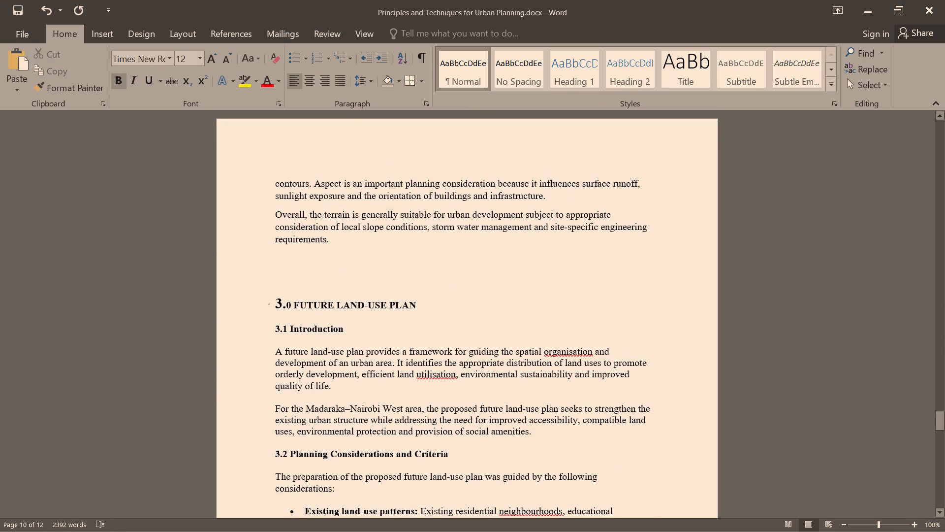
{"action": "key", "text": "BackSpace"}
{"action": "key", "text": "BackSpace"}
{"action": "key", "text": "BackSpace"}
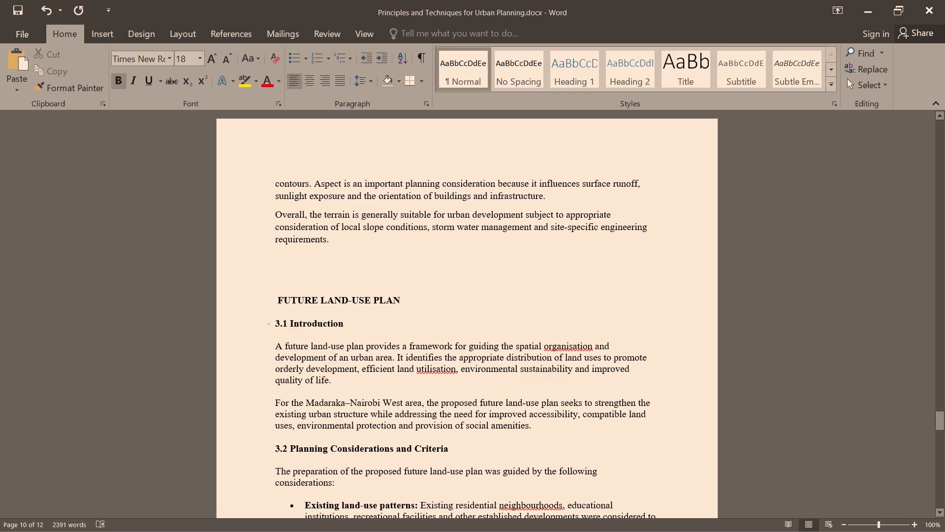
Set the FUTURE LAND-USE PLAN title to the Calibri (Body) font at size 16.
{"action": "left_click_drag", "start_coordinate": [399, 298], "coordinate": [309, 293]}
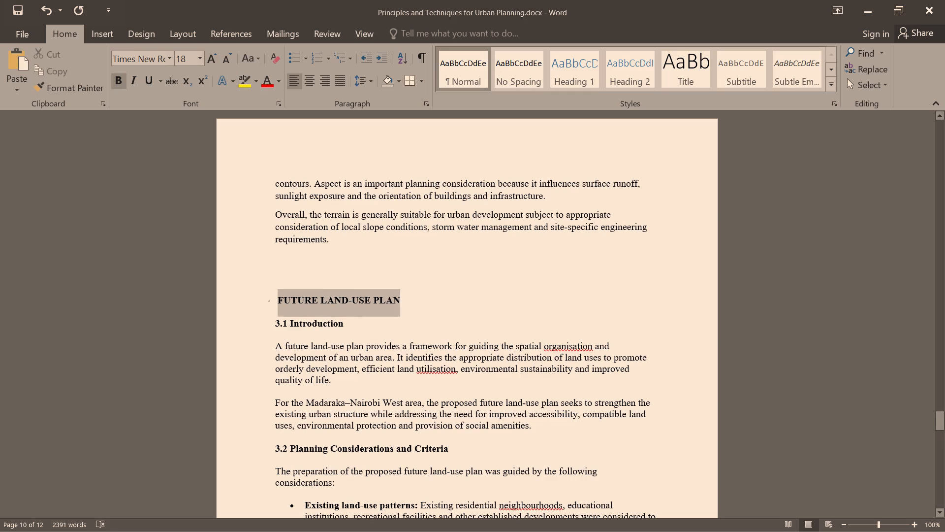
{"action": "left_click_drag", "start_coordinate": [309, 293], "coordinate": [306, 293]}
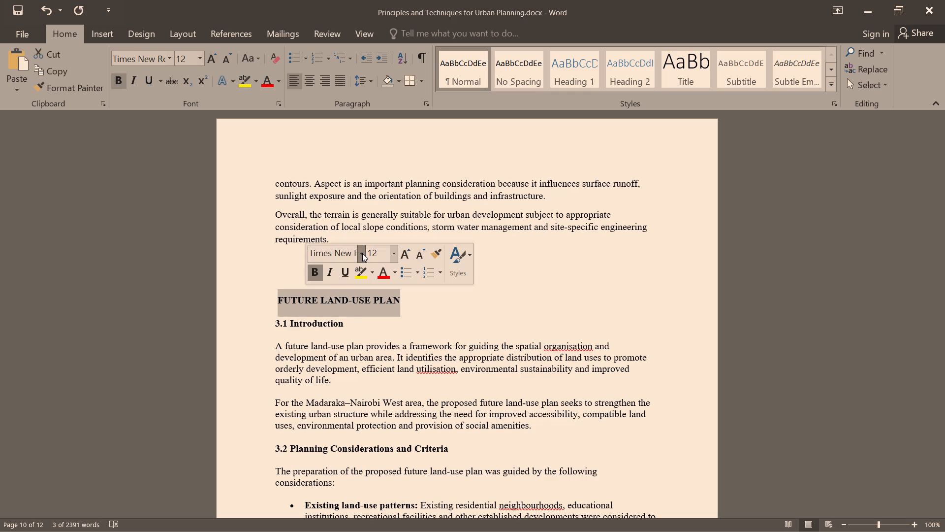
{"action": "left_click", "coordinate": [362, 253]}
{"action": "left_click", "coordinate": [366, 310]}
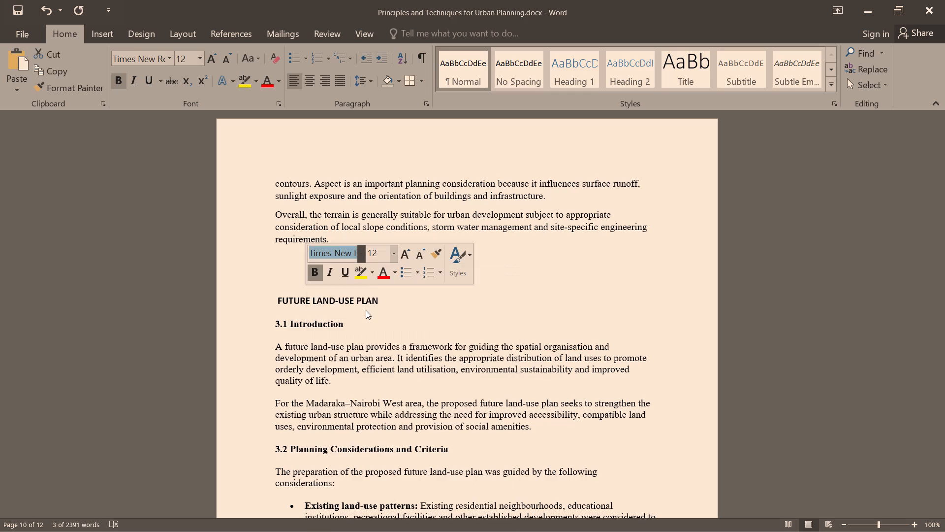
{"action": "left_click", "coordinate": [395, 255]}
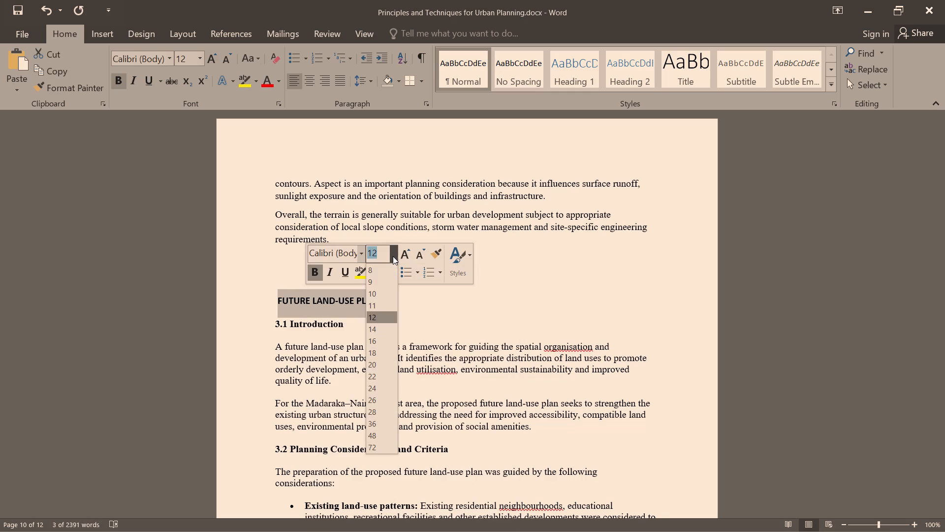
{"action": "left_click", "coordinate": [376, 337]}
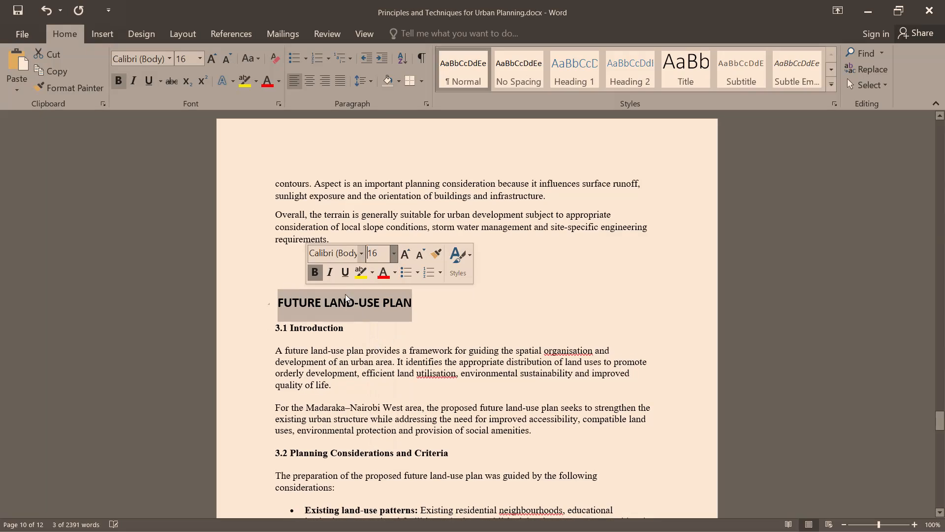
{"action": "left_click", "coordinate": [457, 311]}
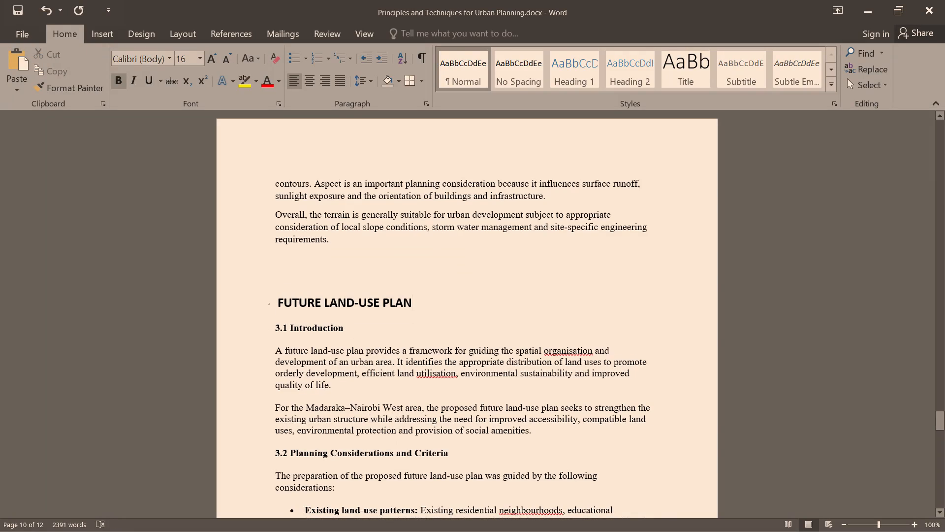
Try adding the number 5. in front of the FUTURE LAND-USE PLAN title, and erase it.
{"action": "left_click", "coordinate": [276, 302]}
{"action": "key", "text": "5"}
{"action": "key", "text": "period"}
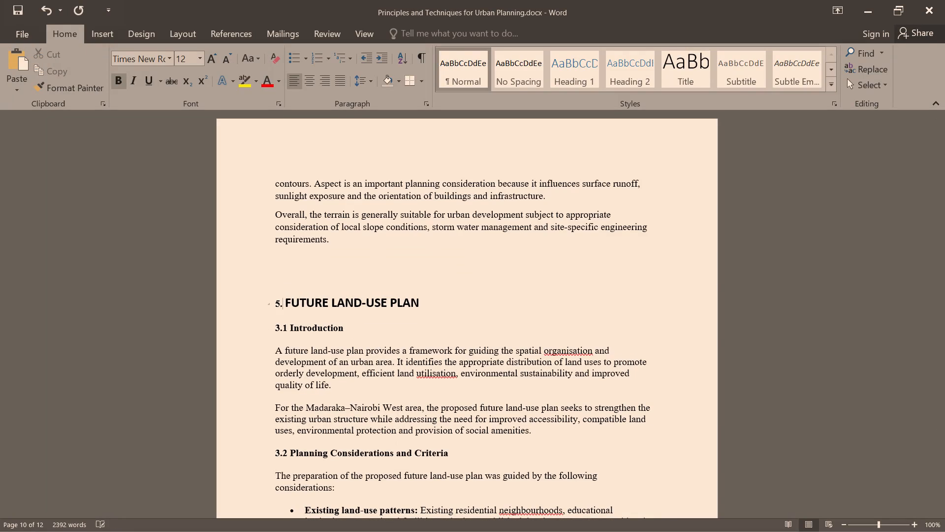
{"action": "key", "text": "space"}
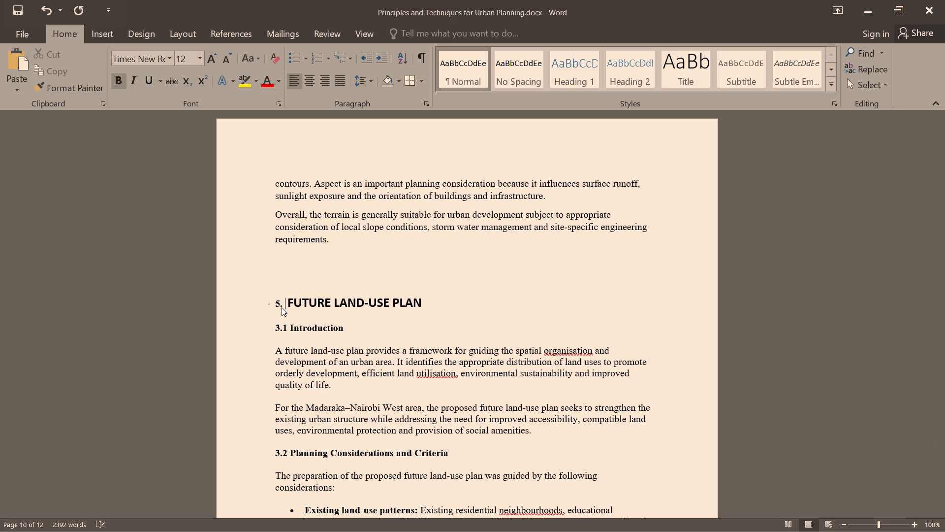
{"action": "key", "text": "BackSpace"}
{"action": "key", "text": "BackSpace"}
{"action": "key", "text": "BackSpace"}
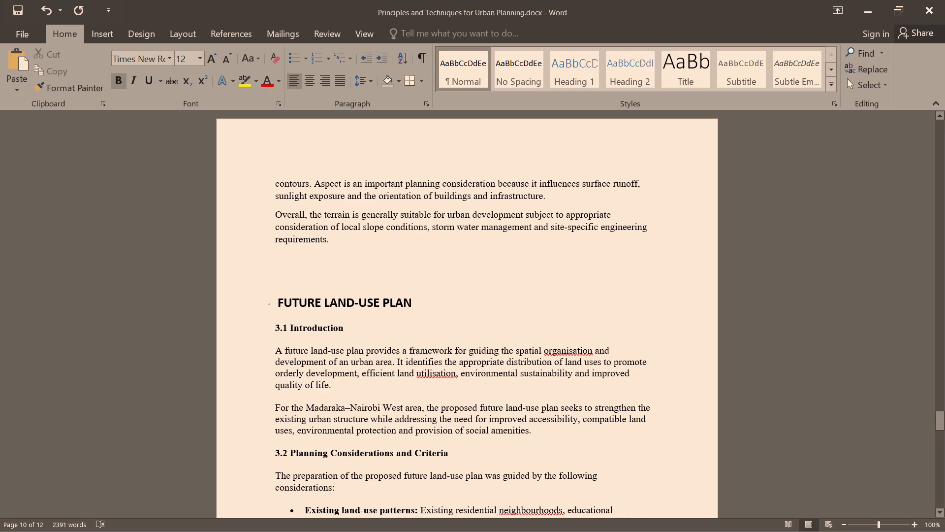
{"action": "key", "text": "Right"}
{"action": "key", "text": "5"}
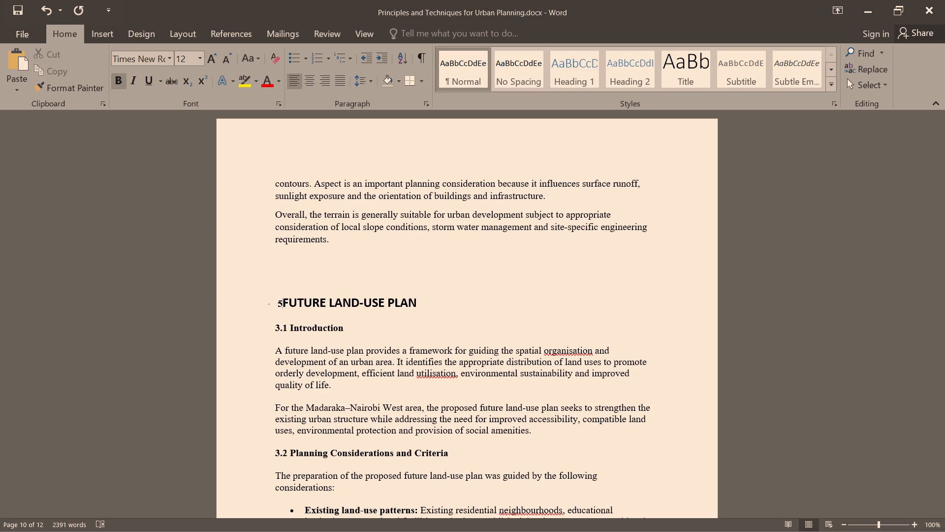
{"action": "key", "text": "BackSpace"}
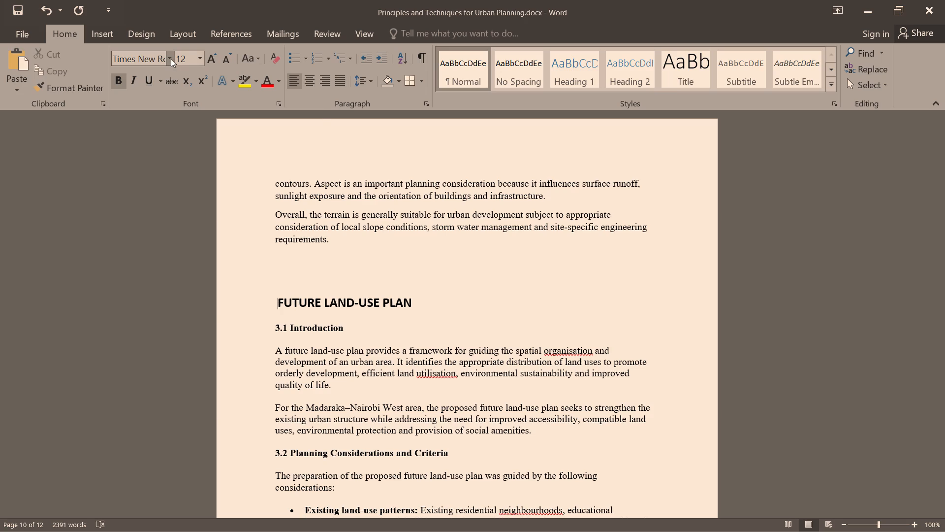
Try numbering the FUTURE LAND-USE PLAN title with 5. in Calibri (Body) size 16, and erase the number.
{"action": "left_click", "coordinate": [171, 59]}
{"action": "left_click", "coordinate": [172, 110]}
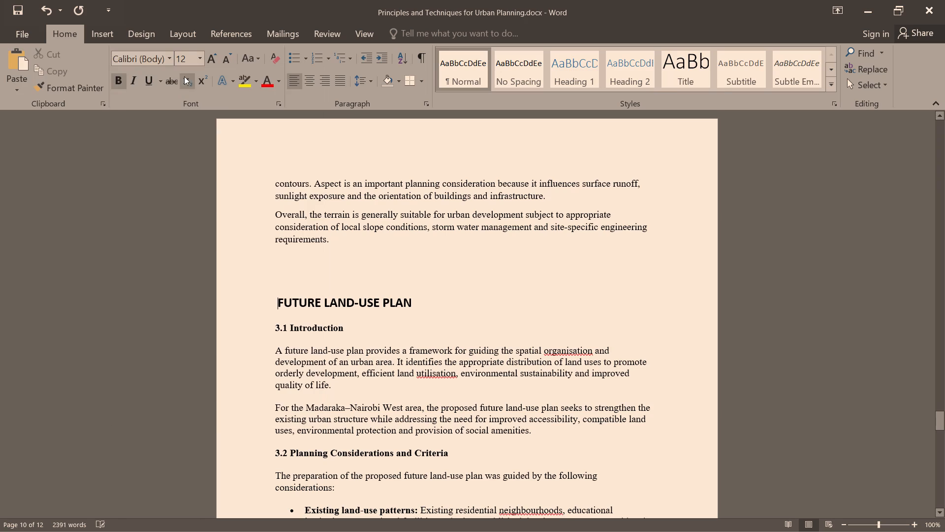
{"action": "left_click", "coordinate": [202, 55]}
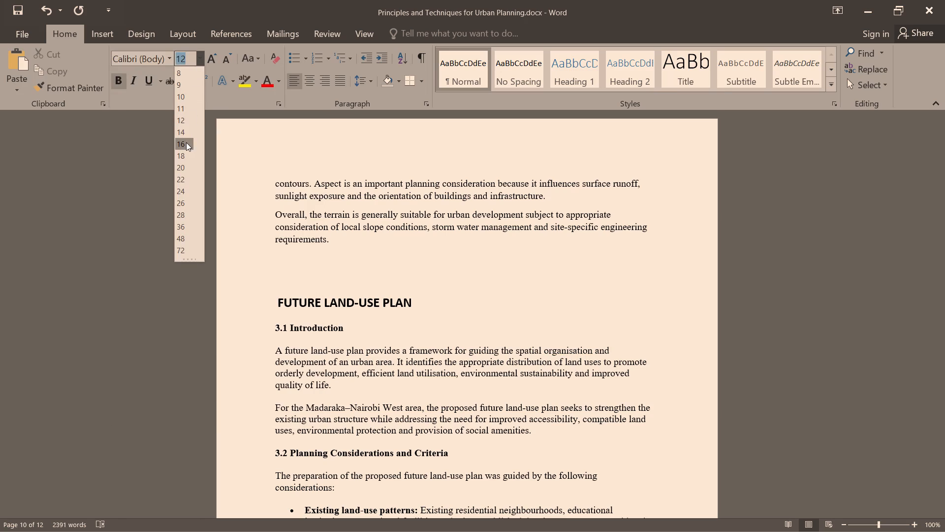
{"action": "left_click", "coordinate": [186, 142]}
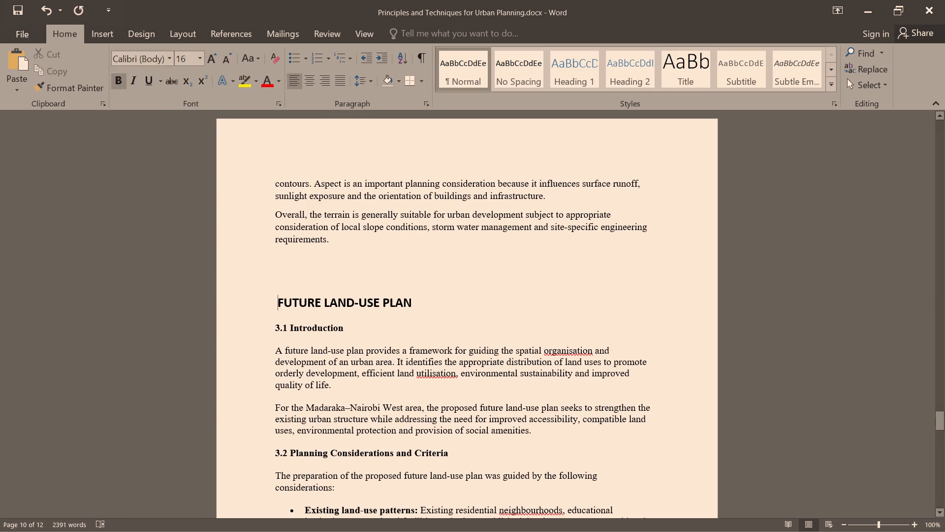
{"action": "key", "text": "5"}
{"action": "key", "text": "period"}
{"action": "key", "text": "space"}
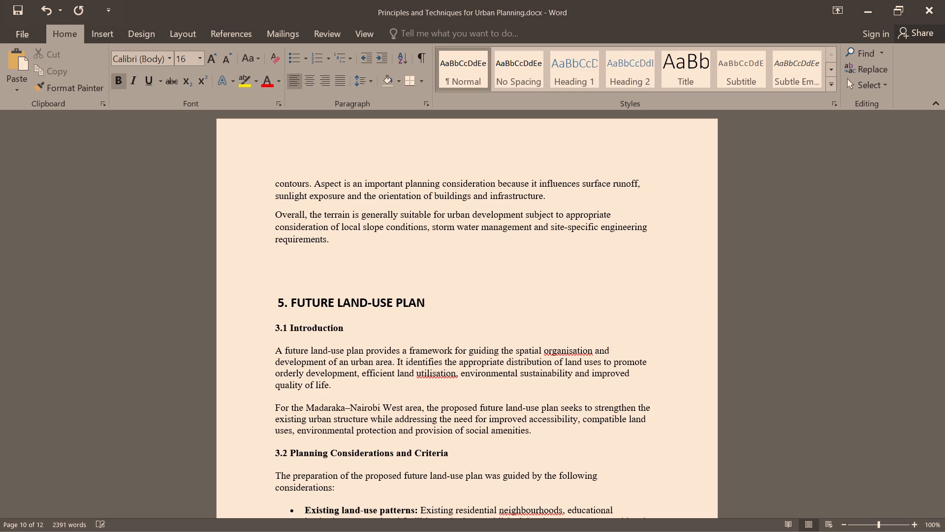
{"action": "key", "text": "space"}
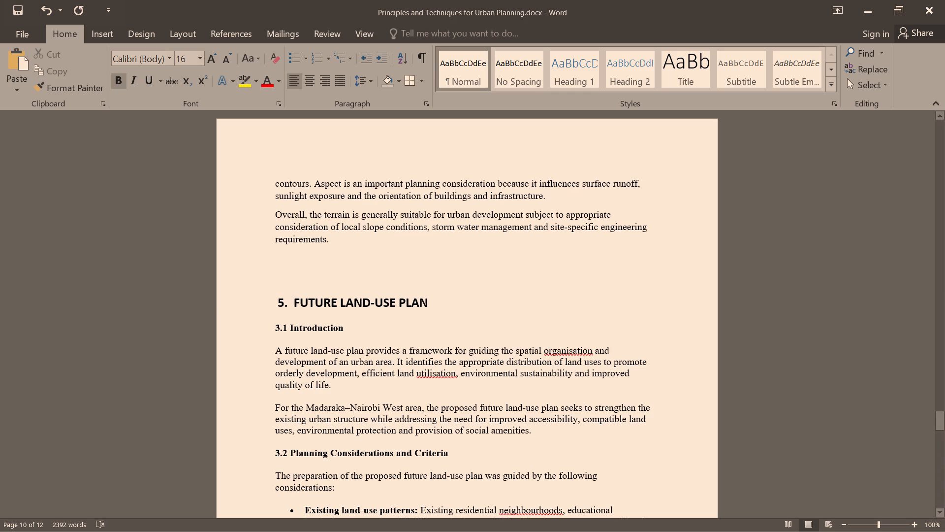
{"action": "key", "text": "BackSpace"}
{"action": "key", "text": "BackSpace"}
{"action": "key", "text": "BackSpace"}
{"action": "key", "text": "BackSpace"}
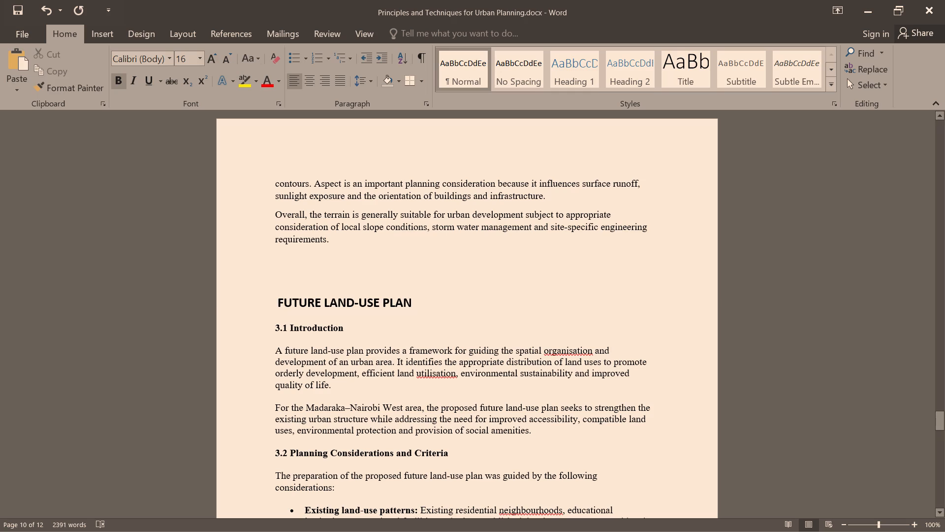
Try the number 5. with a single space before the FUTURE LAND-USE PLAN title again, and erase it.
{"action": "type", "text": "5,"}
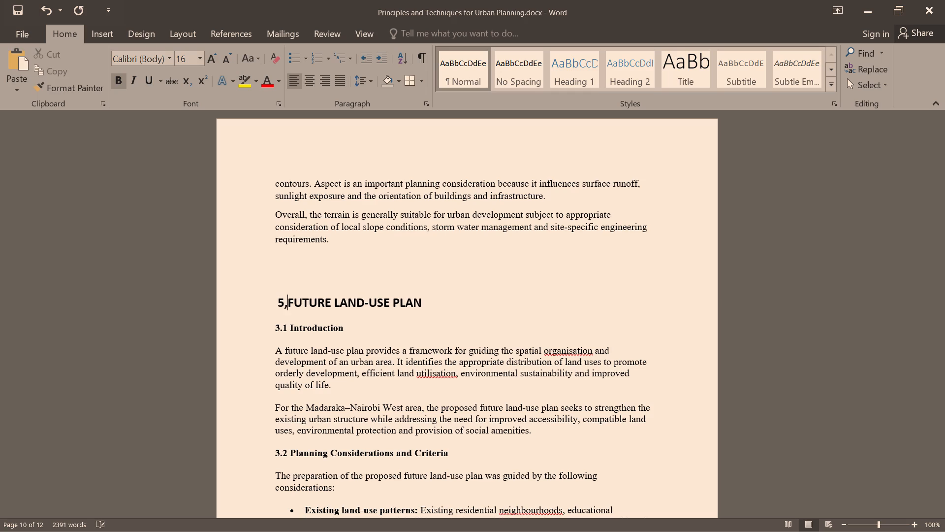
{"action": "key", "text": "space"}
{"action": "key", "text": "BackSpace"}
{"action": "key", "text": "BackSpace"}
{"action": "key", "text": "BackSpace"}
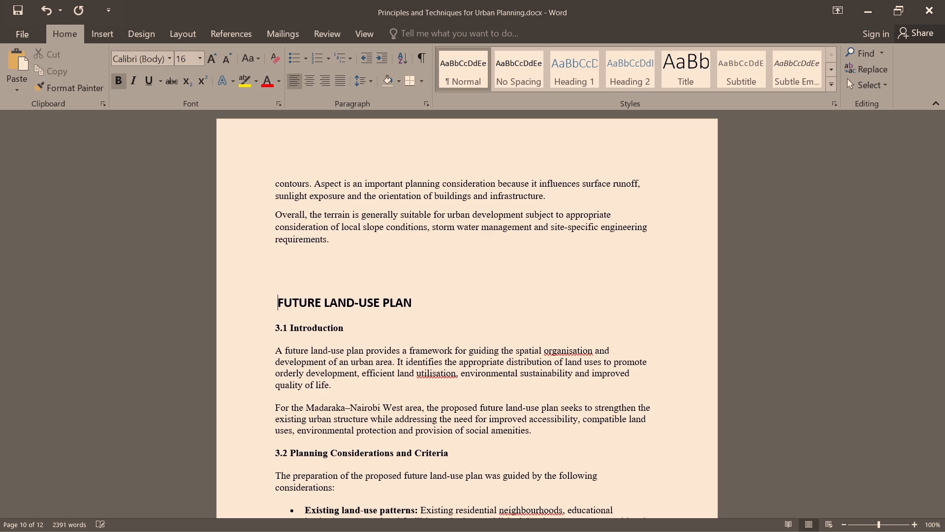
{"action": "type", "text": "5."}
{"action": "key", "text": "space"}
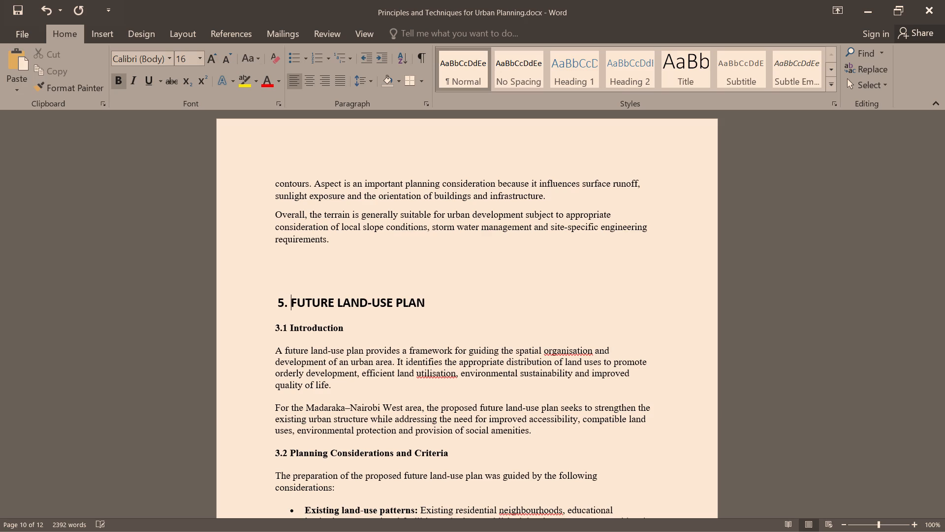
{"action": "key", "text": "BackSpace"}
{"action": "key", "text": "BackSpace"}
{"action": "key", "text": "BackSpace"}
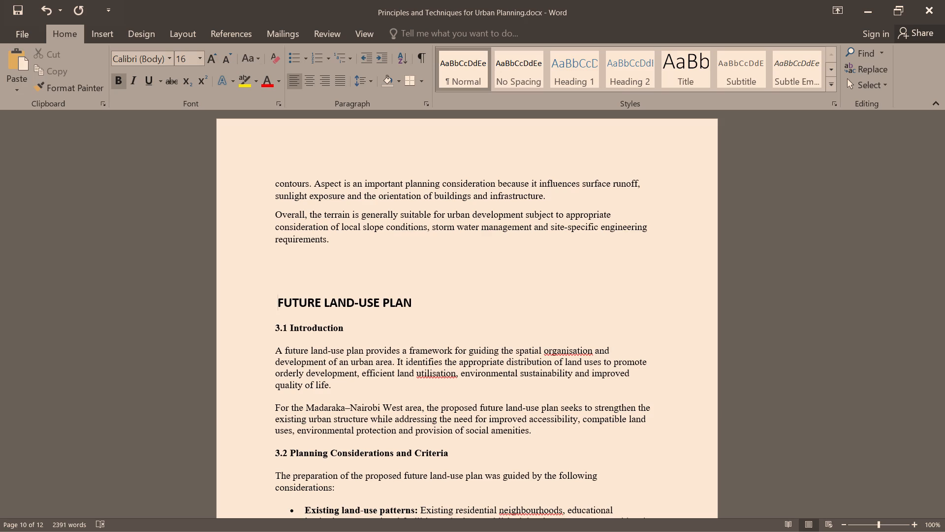
Remove the empty numbered item 5. below the conclusion paragraph at the end of the document.
{"action": "scroll", "coordinate": [504, 412], "scroll_direction": "down", "scroll_amount": 5}
{"action": "scroll", "coordinate": [521, 434], "scroll_direction": "down", "scroll_amount": 19}
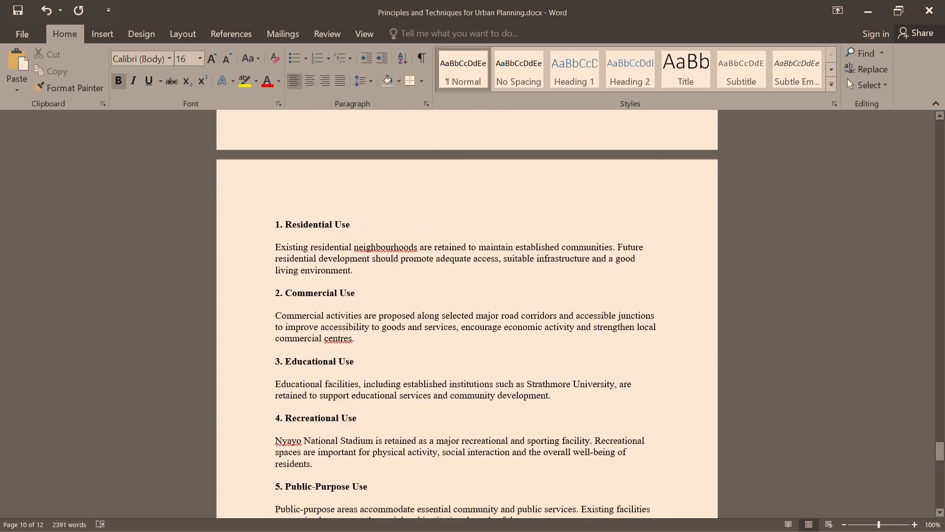
{"action": "scroll", "coordinate": [559, 443], "scroll_direction": "down", "scroll_amount": 14}
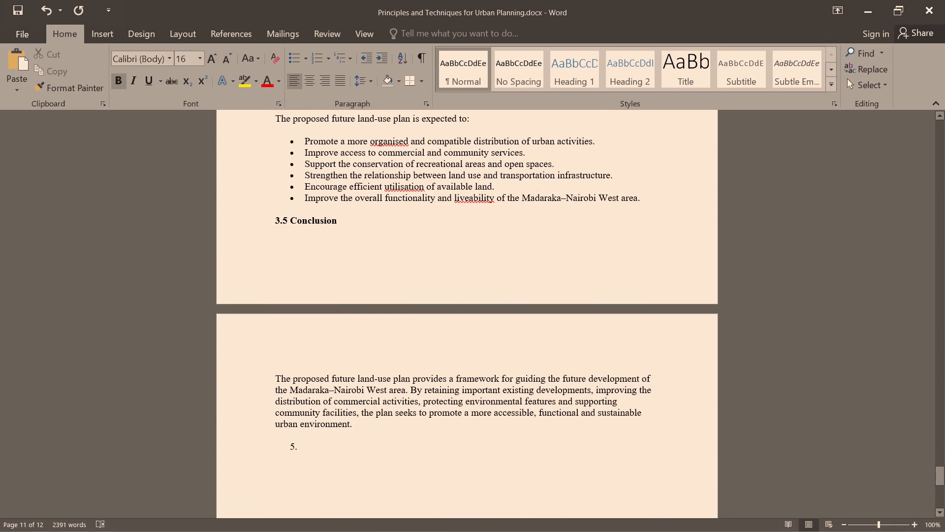
{"action": "left_click", "coordinate": [302, 449]}
{"action": "left_click_drag", "start_coordinate": [299, 449], "coordinate": [290, 448]}
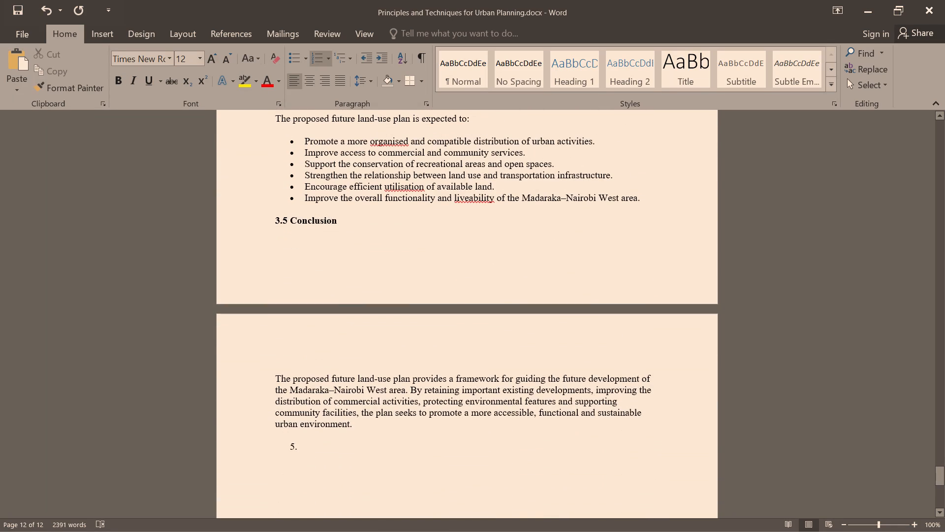
{"action": "key", "text": "BackSpace"}
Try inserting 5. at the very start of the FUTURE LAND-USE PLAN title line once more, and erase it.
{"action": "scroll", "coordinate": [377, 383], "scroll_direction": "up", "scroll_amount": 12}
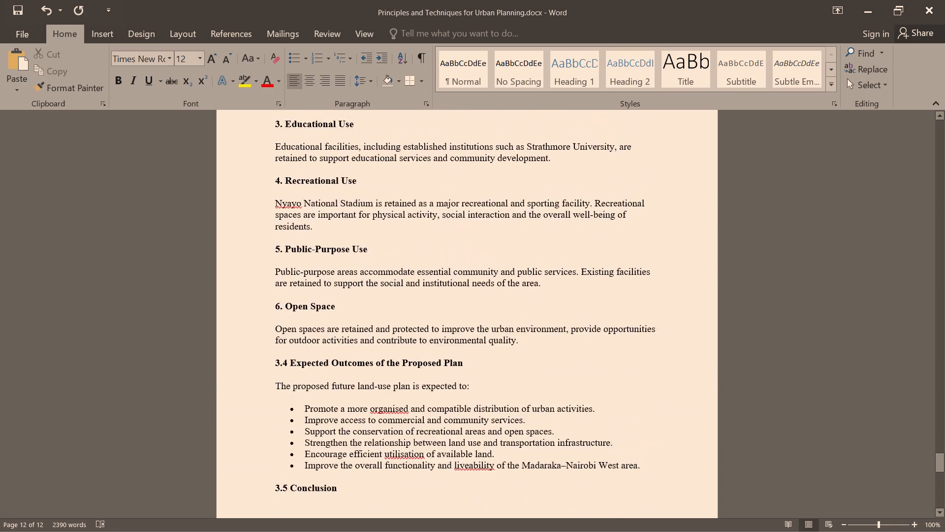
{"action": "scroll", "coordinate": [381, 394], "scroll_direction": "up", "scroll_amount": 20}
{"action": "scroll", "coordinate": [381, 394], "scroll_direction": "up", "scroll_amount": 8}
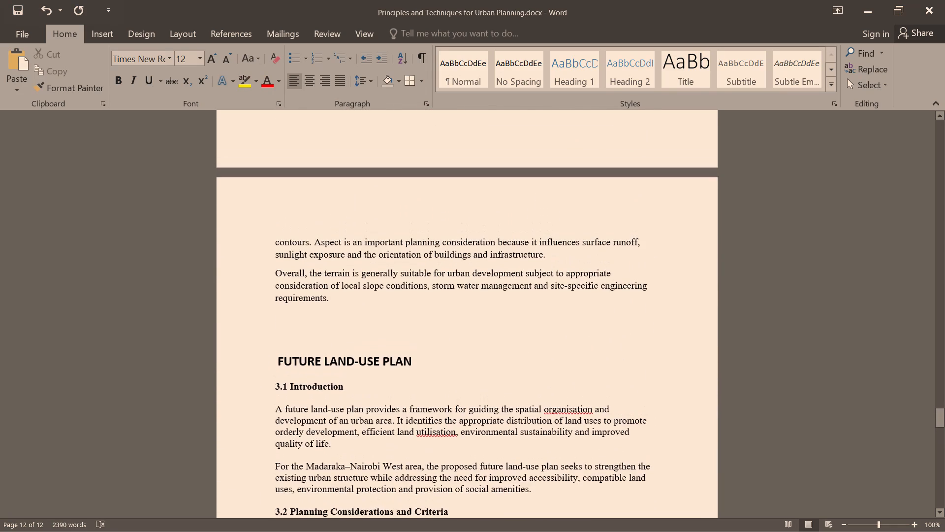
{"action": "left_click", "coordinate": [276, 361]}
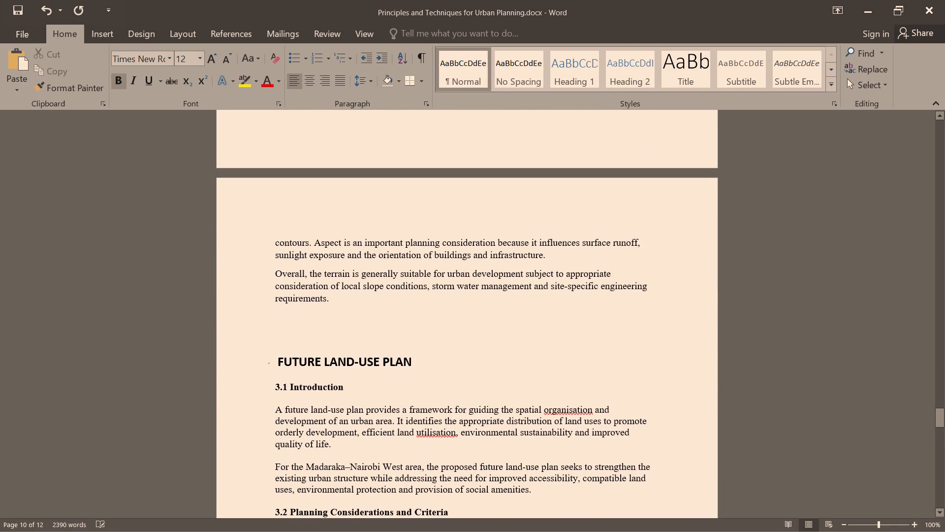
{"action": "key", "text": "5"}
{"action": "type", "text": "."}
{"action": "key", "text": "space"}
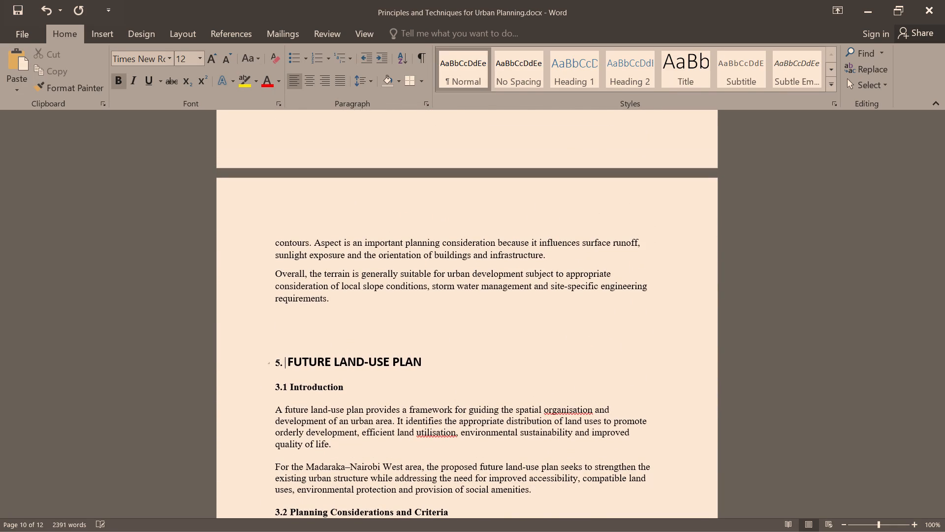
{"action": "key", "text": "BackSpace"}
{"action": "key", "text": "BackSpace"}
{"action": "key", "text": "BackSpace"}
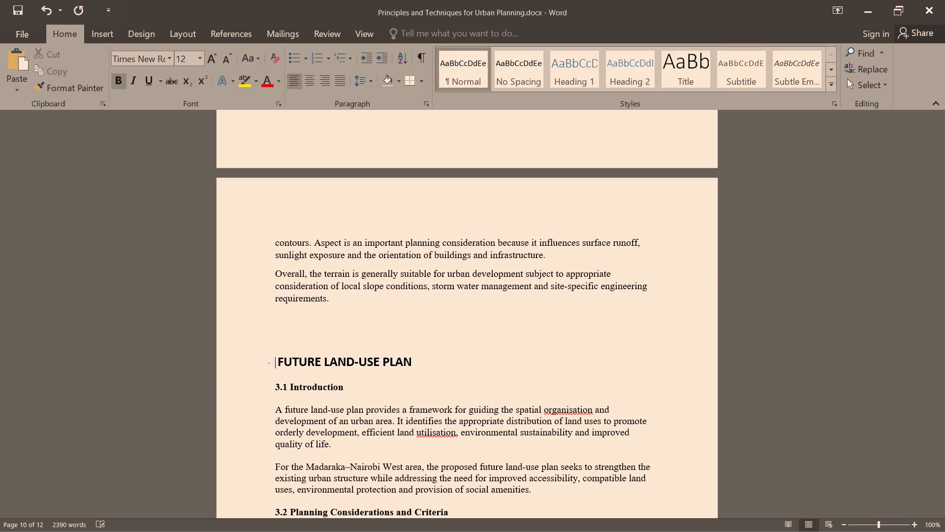
Collapse the content under the FUTURE LAND-USE PLAN heading and look over the page around it.
{"action": "left_click", "coordinate": [267, 362]}
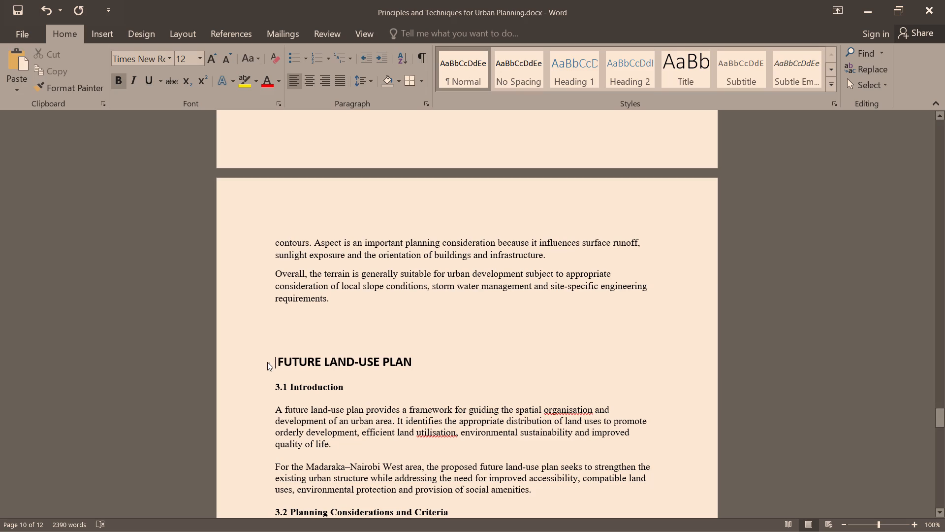
{"action": "left_click", "coordinate": [269, 363]}
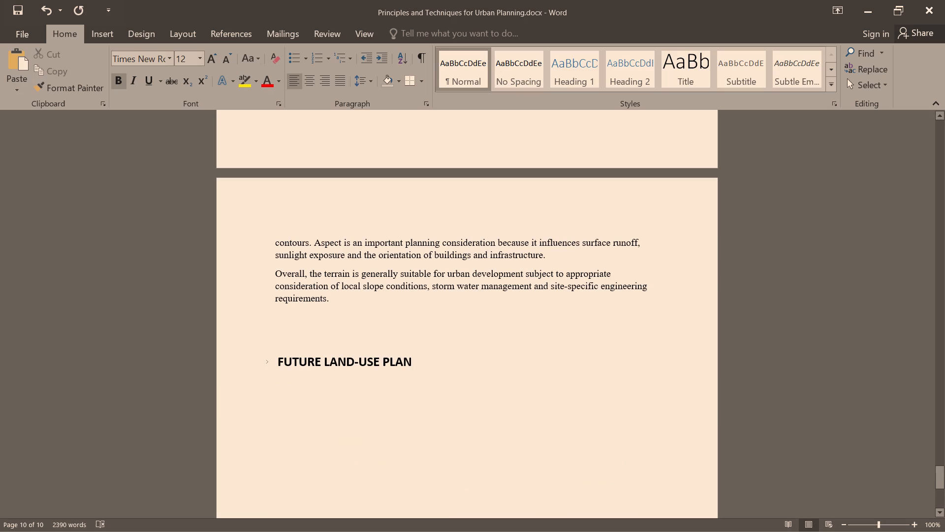
{"action": "scroll", "coordinate": [308, 383], "scroll_direction": "down", "scroll_amount": 6}
{"action": "scroll", "coordinate": [307, 385], "scroll_direction": "up", "scroll_amount": 6}
{"action": "scroll", "coordinate": [307, 385], "scroll_direction": "down", "scroll_amount": 15}
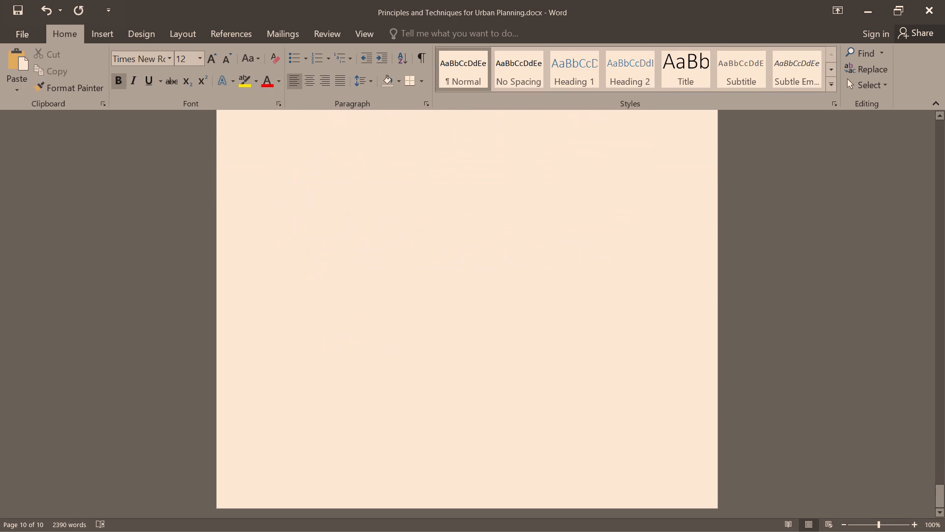
{"action": "scroll", "coordinate": [308, 392], "scroll_direction": "down", "scroll_amount": 4}
{"action": "scroll", "coordinate": [308, 392], "scroll_direction": "up", "scroll_amount": 11}
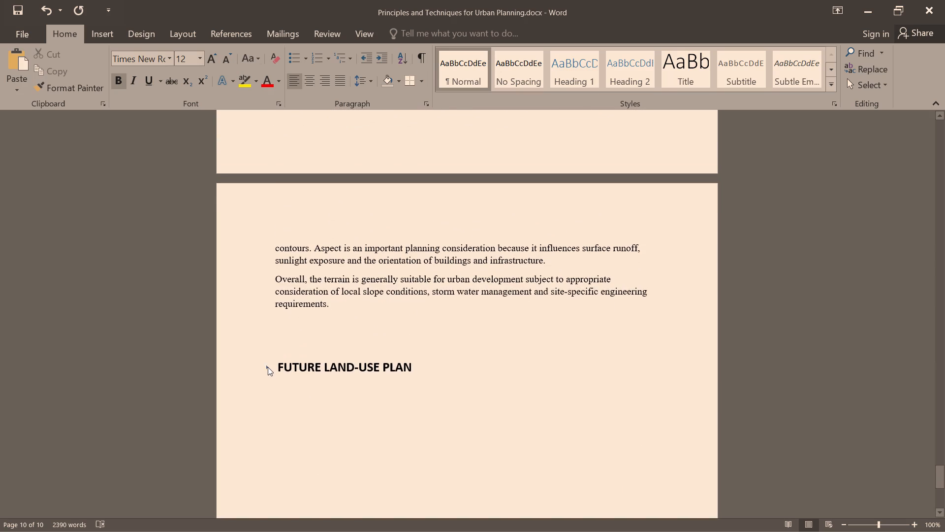
Expand the collapsed content under the FUTURE LAND-USE PLAN heading.
{"action": "left_click", "coordinate": [268, 366]}
{"action": "left_click", "coordinate": [268, 369]}
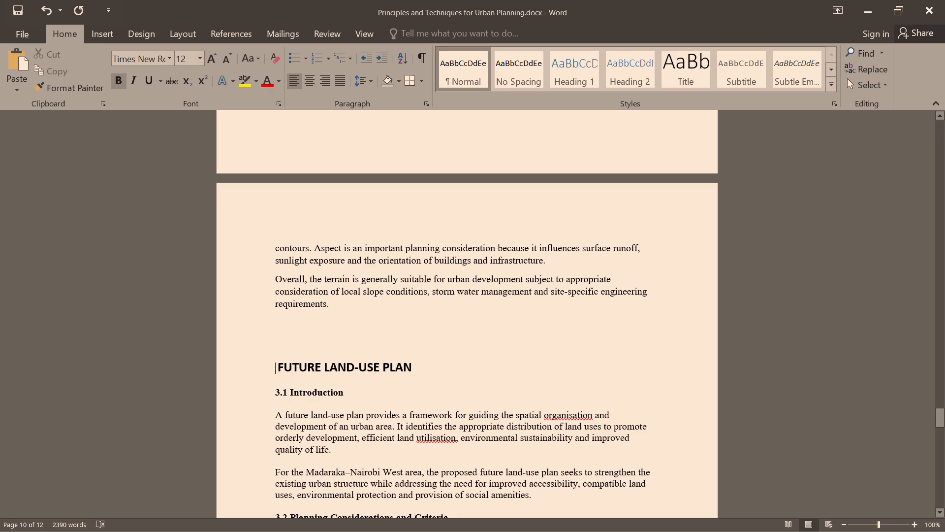
Apply list numbering to the FUTURE LAND-USE PLAN heading and replace its automatic number with 5.
{"action": "left_click_drag", "start_coordinate": [414, 368], "coordinate": [299, 379]}
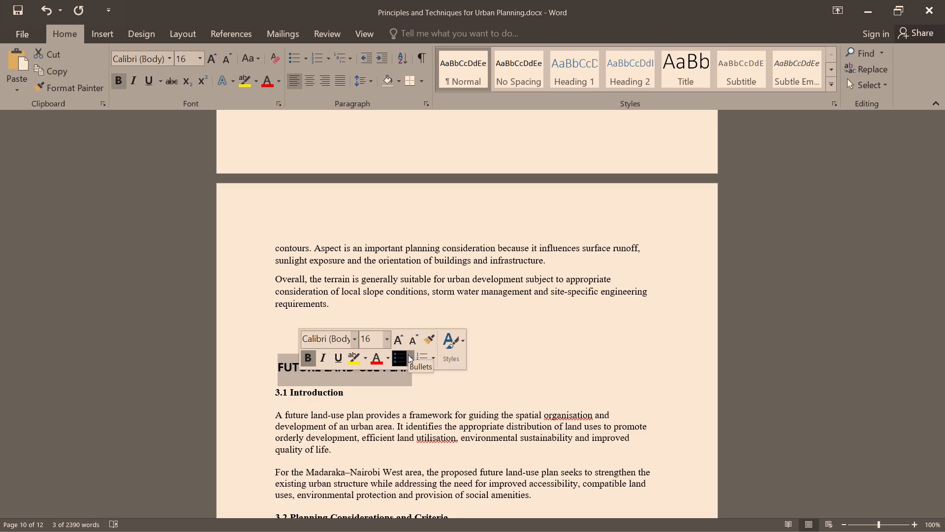
{"action": "left_click", "coordinate": [420, 355]}
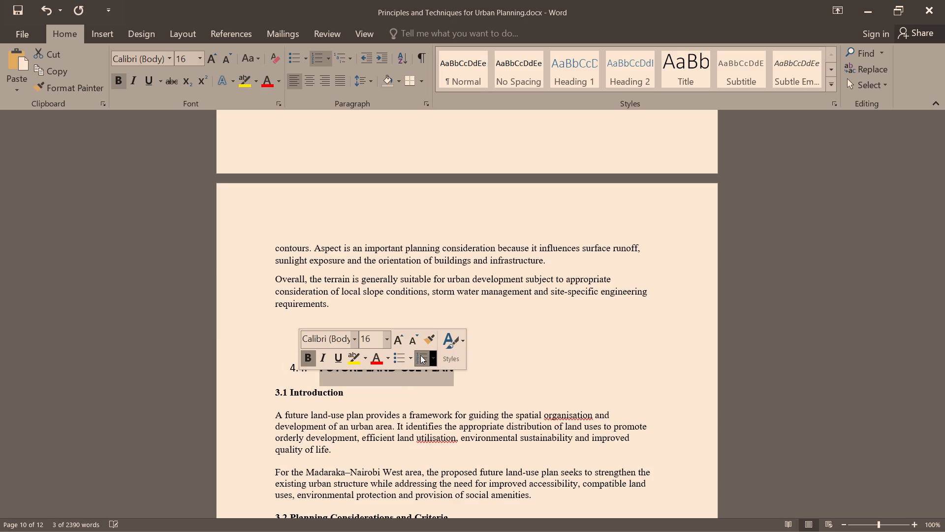
{"action": "left_click", "coordinate": [491, 329]}
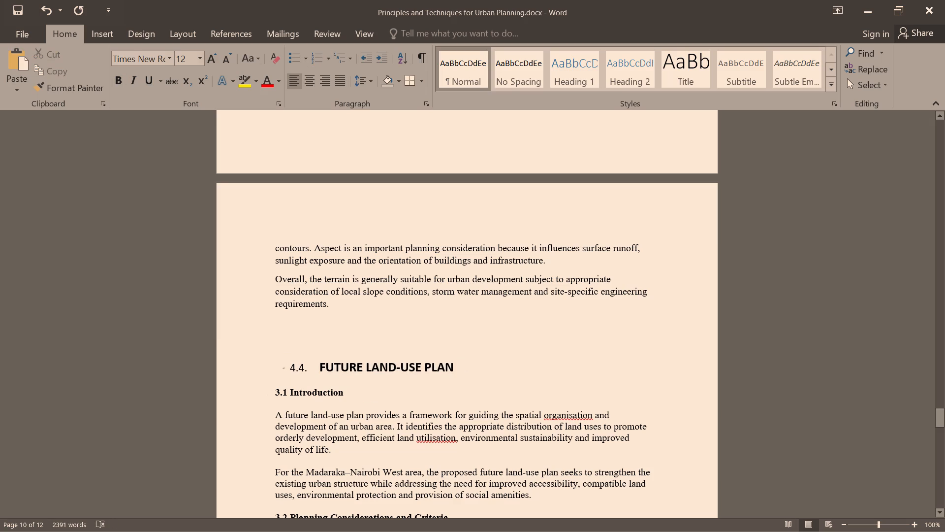
{"action": "left_click", "coordinate": [304, 368]}
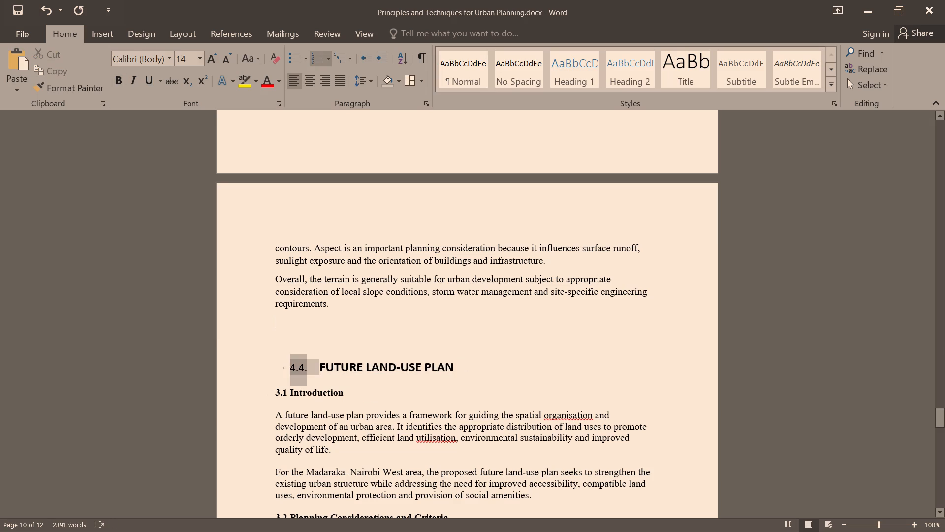
{"action": "key", "text": "5"}
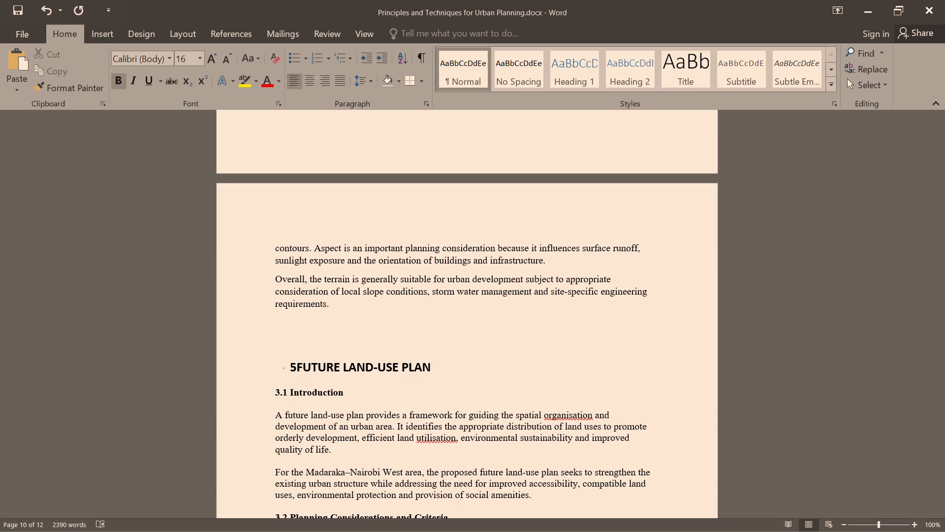
{"action": "type", "text": "."}
{"action": "key", "text": "space"}
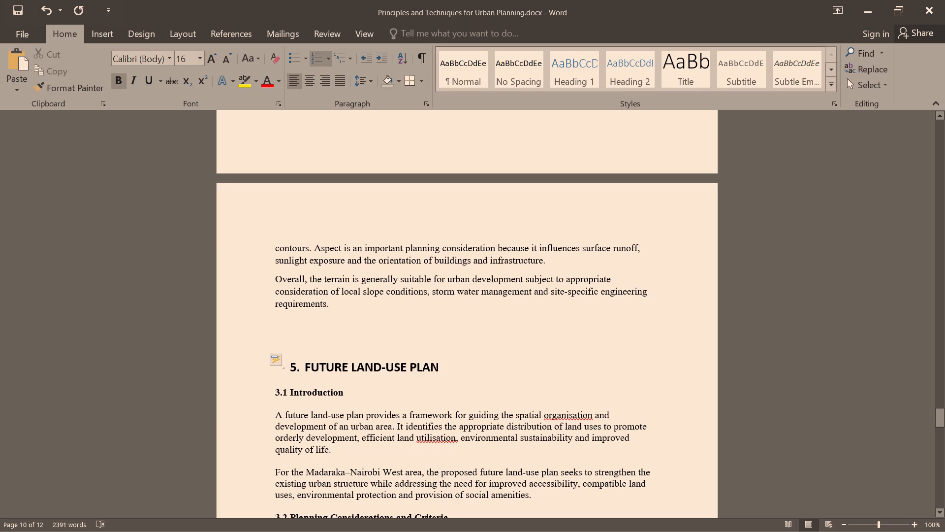
Delete the 3.1 Introduction subheading below the FUTURE LAND-USE PLAN heading.
{"action": "scroll", "coordinate": [307, 367], "scroll_direction": "down", "scroll_amount": 1}
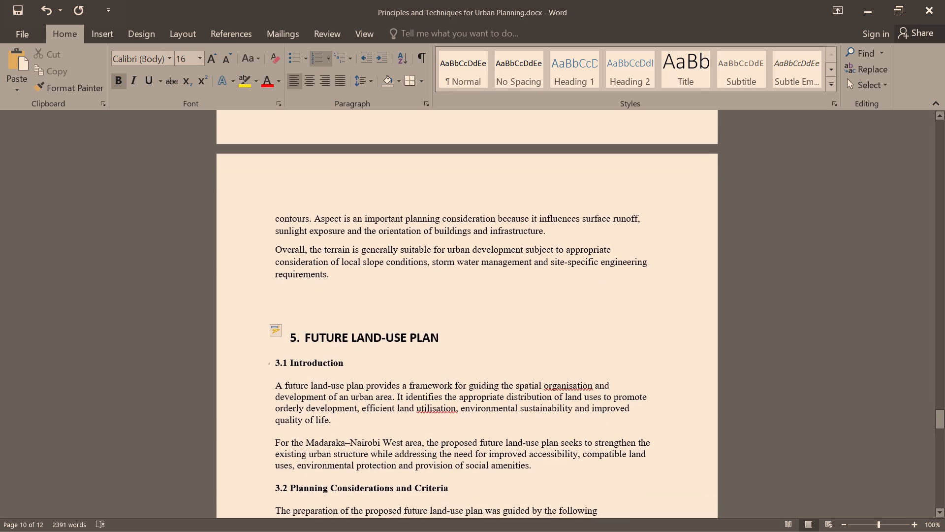
{"action": "left_click_drag", "start_coordinate": [343, 364], "coordinate": [275, 366]}
{"action": "key", "text": "BackSpace"}
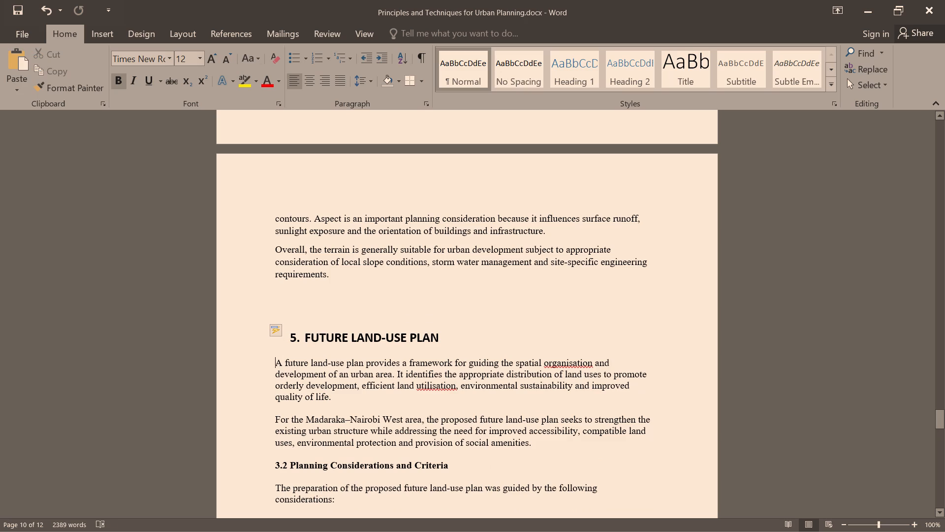
Ignore all spelling flags for organisation and utilisation in the first paragraph of the future land-use plan section.
{"action": "scroll", "coordinate": [487, 372], "scroll_direction": "down", "scroll_amount": 1}
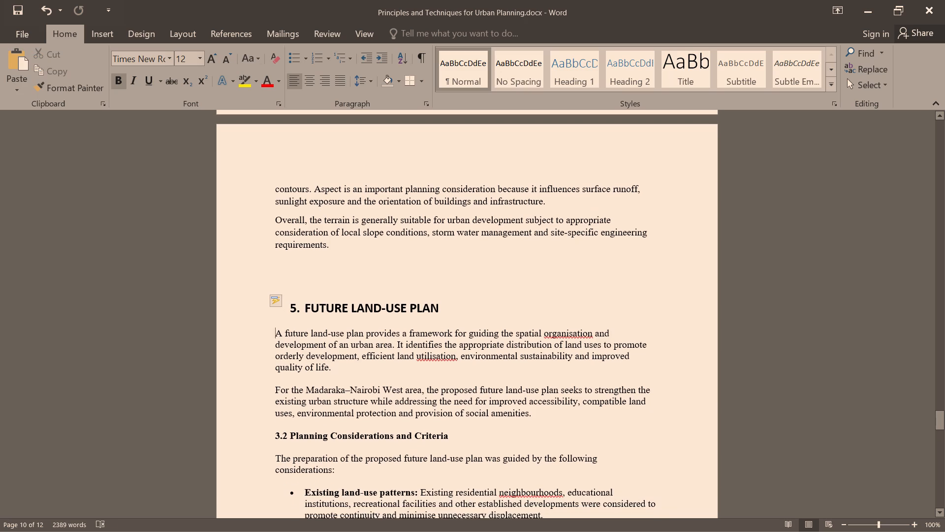
{"action": "right_click", "coordinate": [569, 331]}
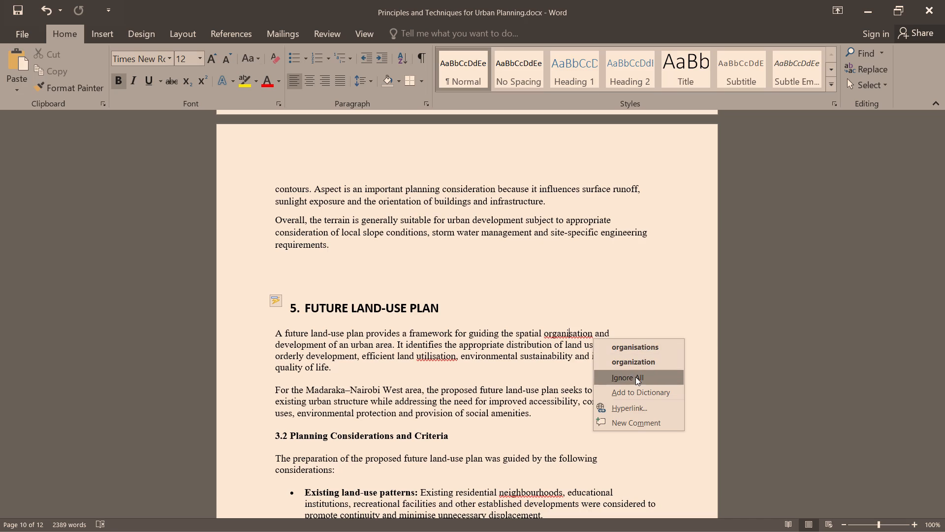
{"action": "left_click", "coordinate": [635, 376]}
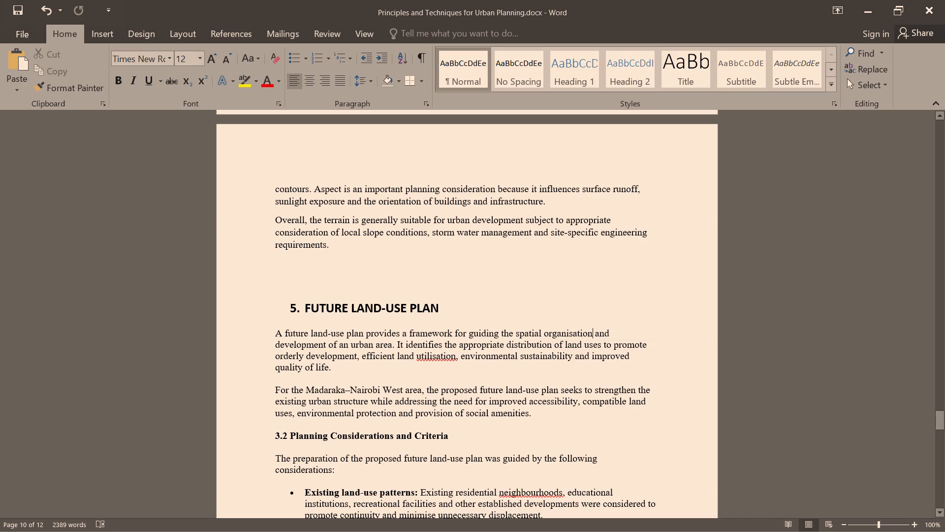
{"action": "right_click", "coordinate": [441, 358]}
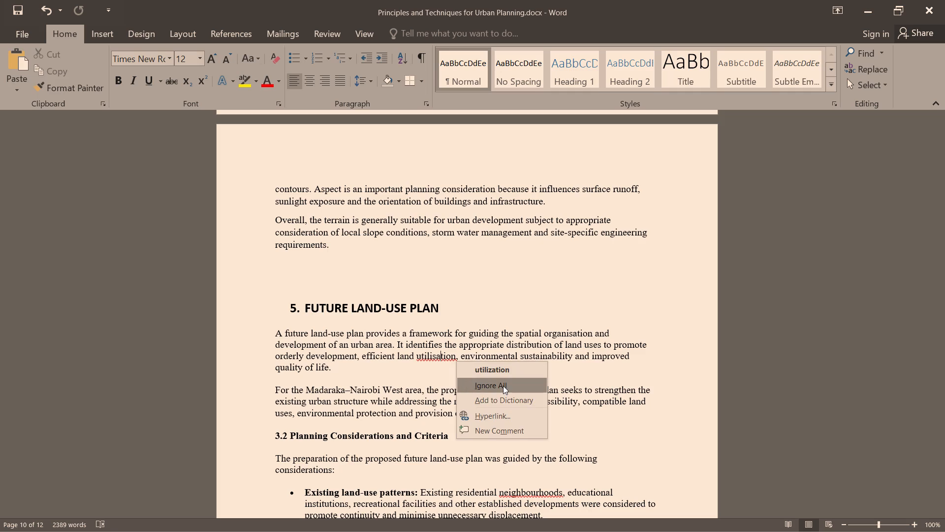
{"action": "left_click", "coordinate": [503, 383]}
Check the font, size and style of the existing RELIEF AND ASPECT ANALYSIS subheading in section 4.3.
{"action": "scroll", "coordinate": [503, 379], "scroll_direction": "down", "scroll_amount": 3}
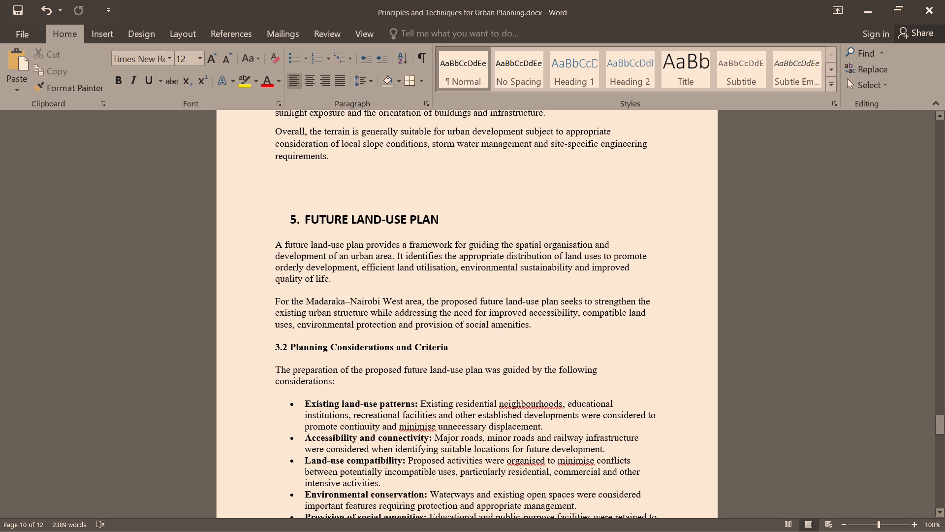
{"action": "scroll", "coordinate": [480, 333], "scroll_direction": "down", "scroll_amount": 1}
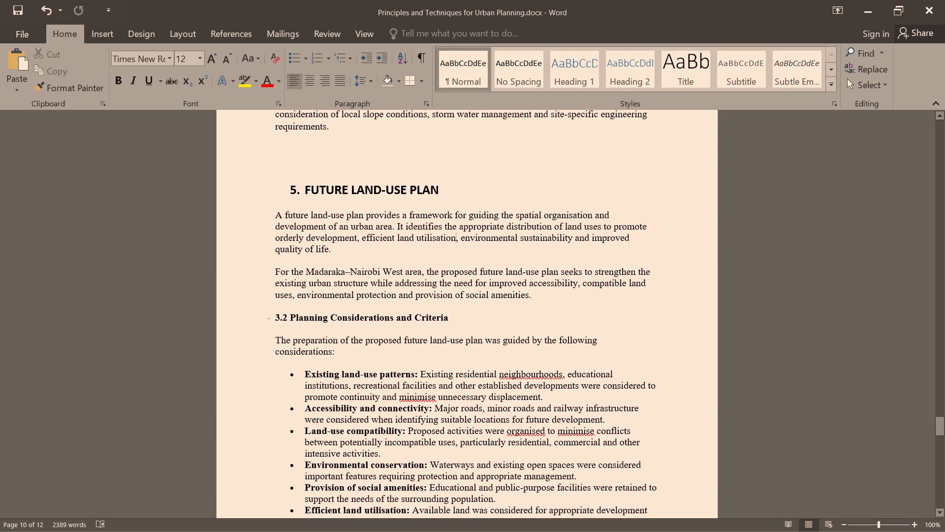
{"action": "scroll", "coordinate": [464, 324], "scroll_direction": "up", "scroll_amount": 13}
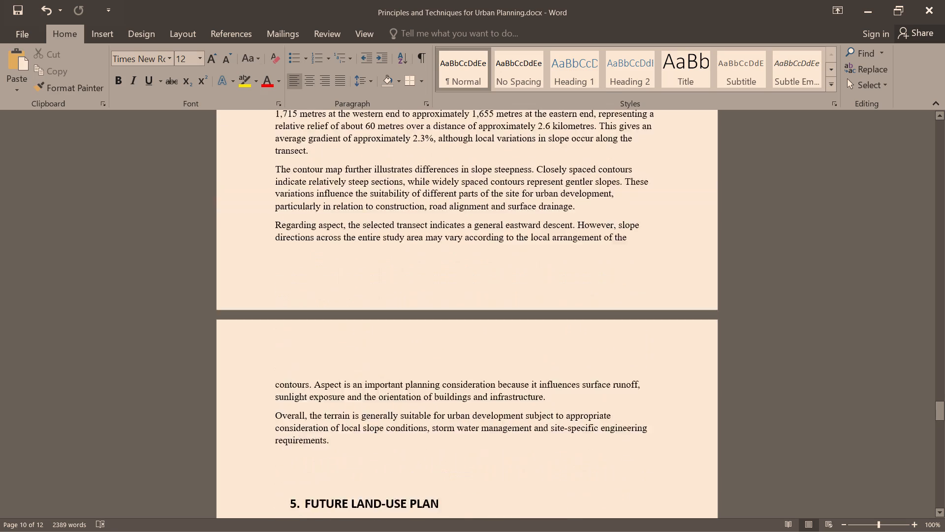
{"action": "scroll", "coordinate": [466, 323], "scroll_direction": "up", "scroll_amount": 4}
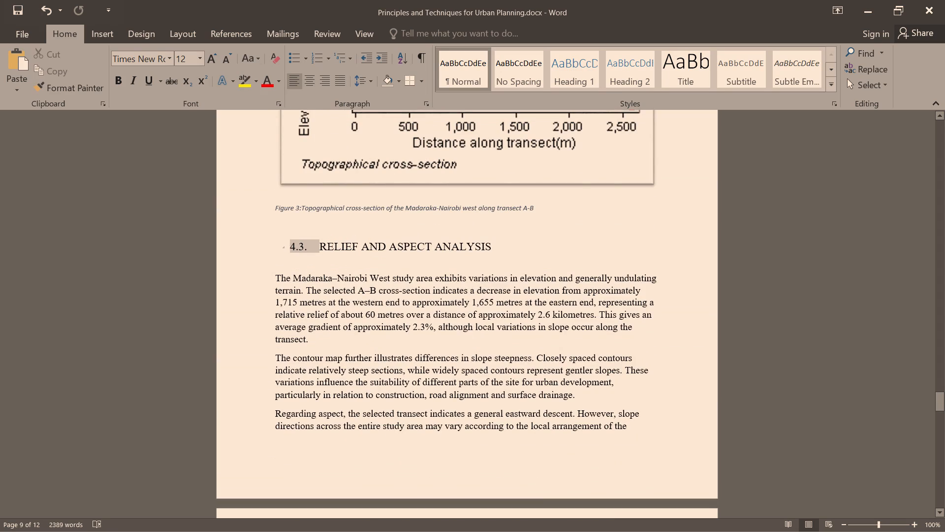
{"action": "left_click_drag", "start_coordinate": [492, 245], "coordinate": [374, 250]}
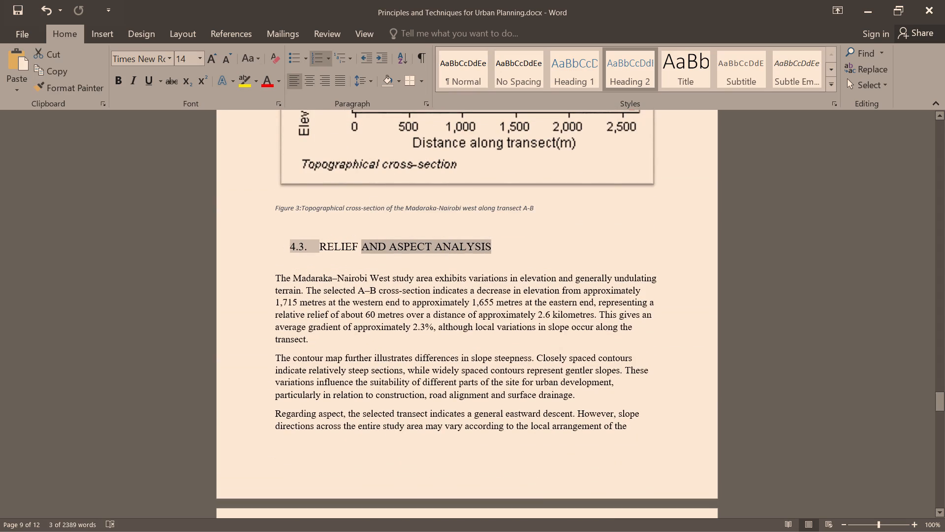
{"action": "left_click", "coordinate": [714, 257]}
{"action": "left_click", "coordinate": [679, 271]}
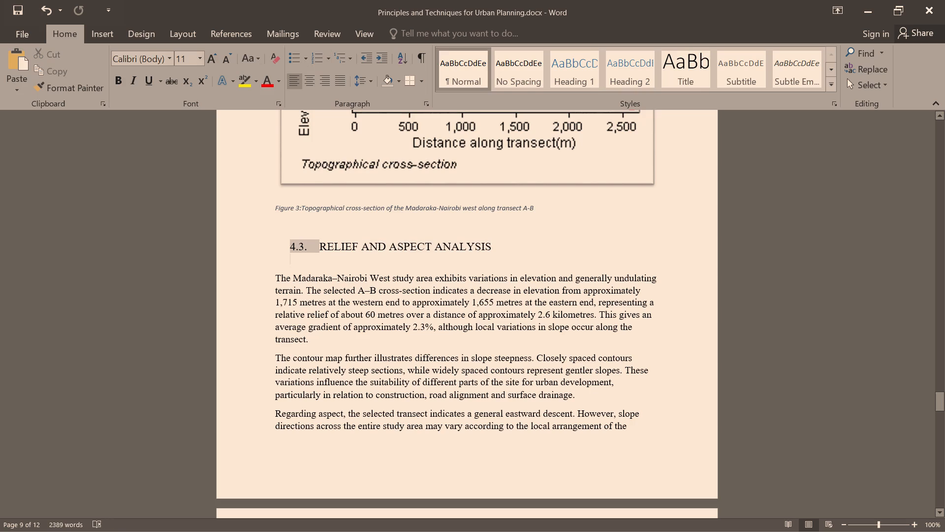
Set the Planning Considerations and Criteria subheading text, without its 3.2 number, to size 14 and remove its bold formatting.
{"action": "scroll", "coordinate": [478, 334], "scroll_direction": "down", "scroll_amount": 17}
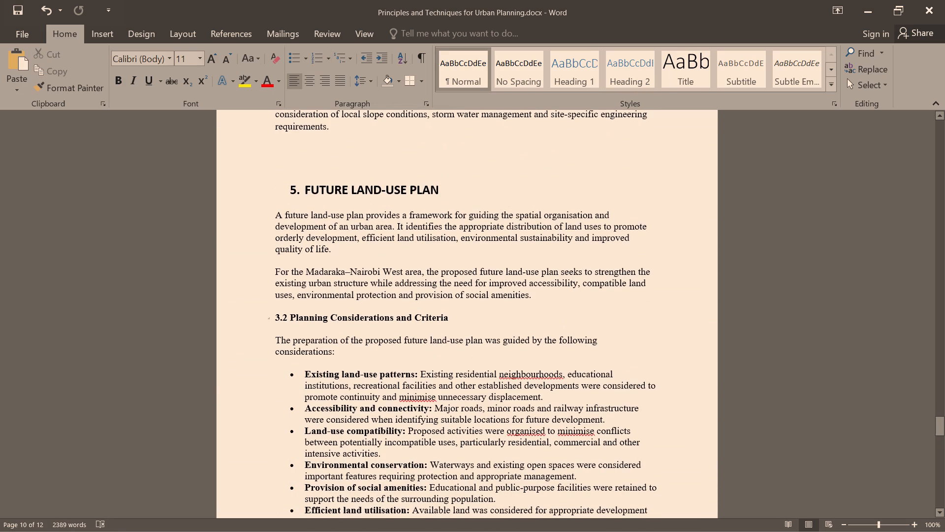
{"action": "left_click_drag", "start_coordinate": [449, 317], "coordinate": [298, 313]}
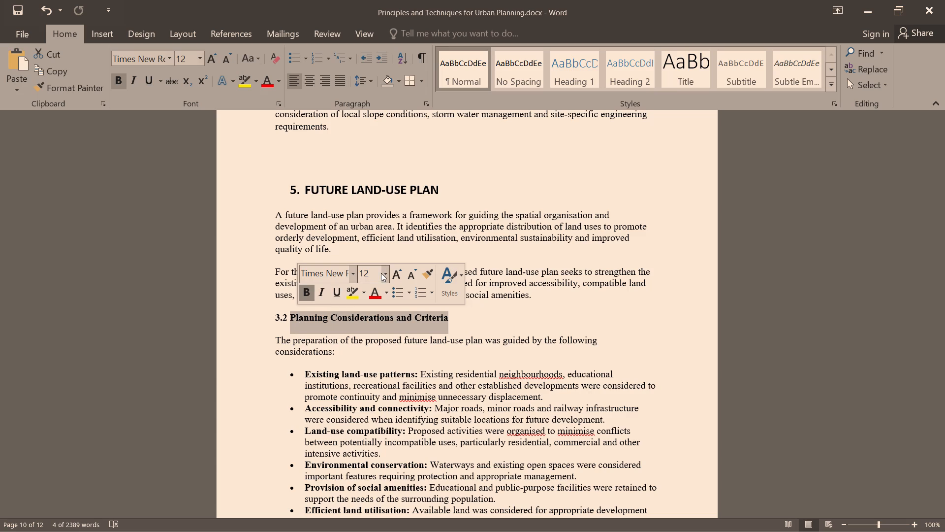
{"action": "left_click", "coordinate": [383, 273]}
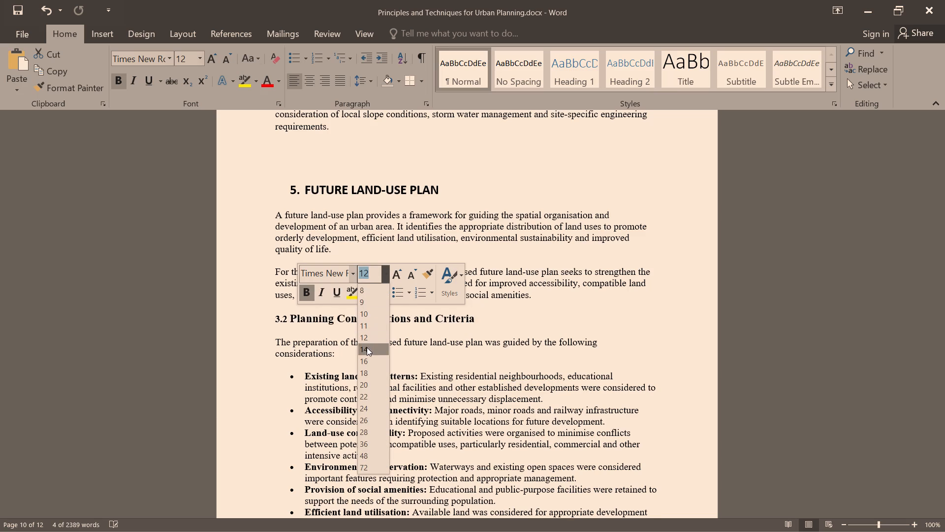
{"action": "left_click", "coordinate": [366, 347]}
{"action": "left_click", "coordinate": [304, 293]}
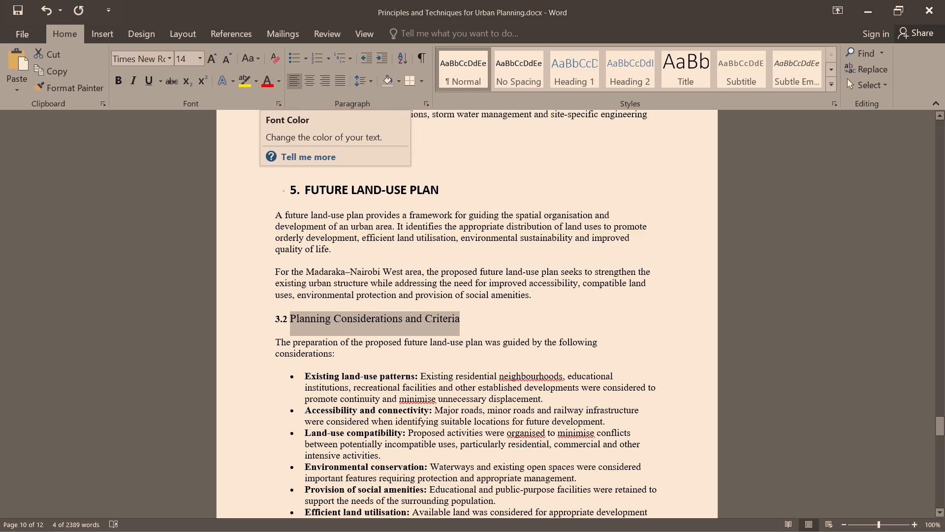
Examine the table of contents and the numbering and letter case of the existing subheadings, including 4.2 and 4.3.
{"action": "scroll", "coordinate": [573, 219], "scroll_direction": "up", "scroll_amount": 2}
{"action": "left_click_drag", "start_coordinate": [944, 420], "coordinate": [937, 336]}
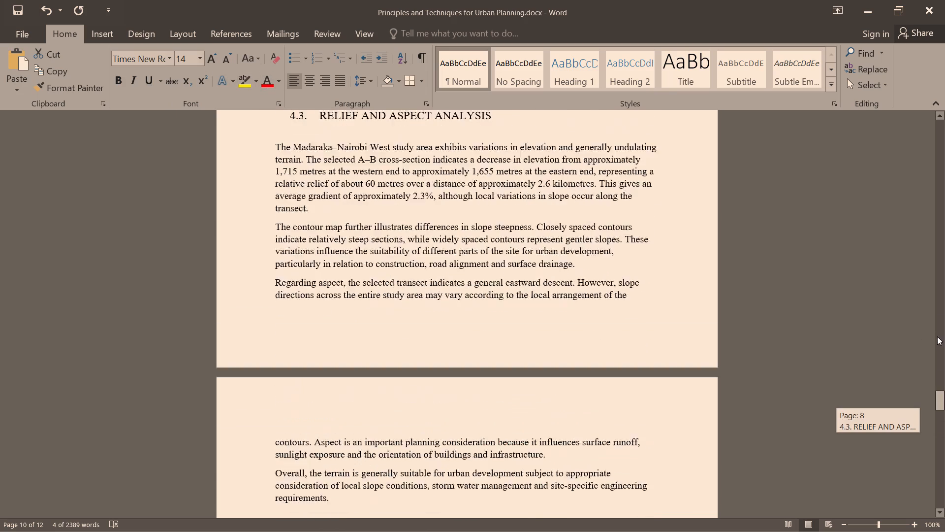
{"action": "left_click_drag", "start_coordinate": [937, 336], "coordinate": [909, 131]}
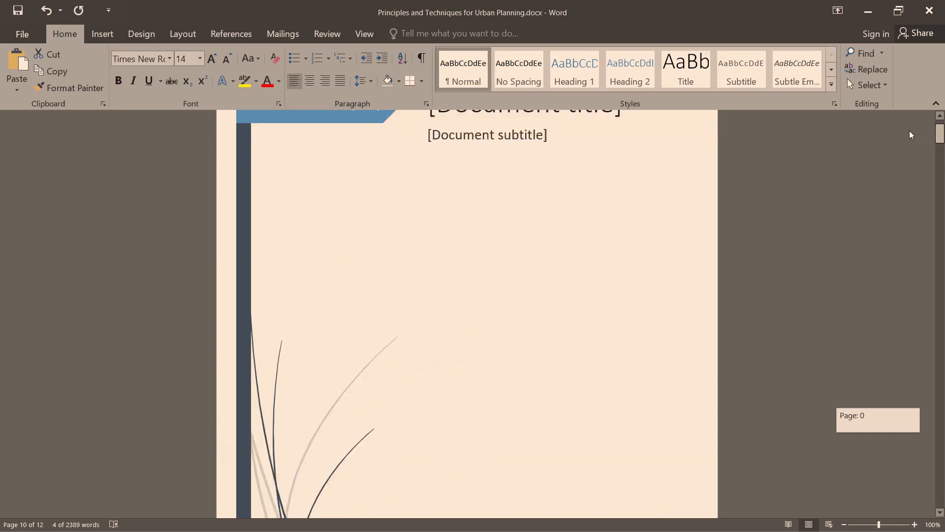
{"action": "left_click_drag", "start_coordinate": [909, 131], "coordinate": [915, 162]}
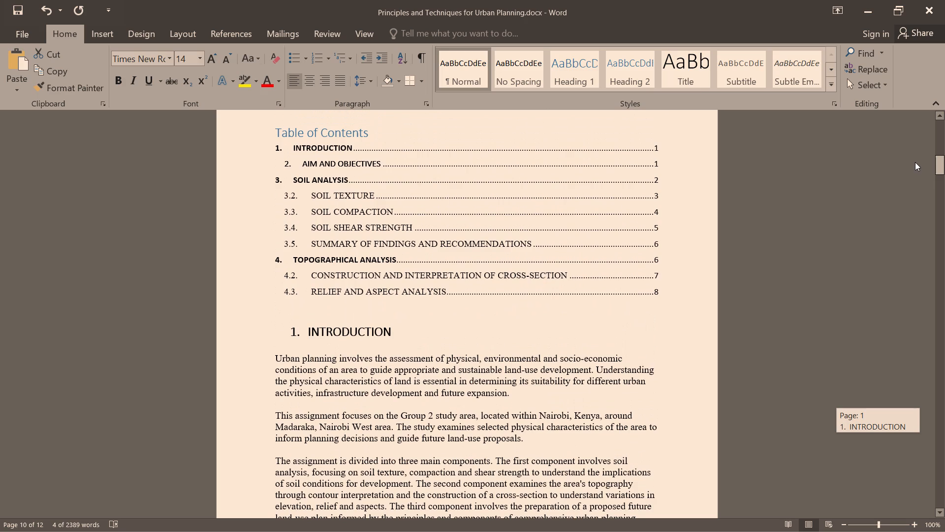
{"action": "left_click_drag", "start_coordinate": [915, 162], "coordinate": [924, 517]}
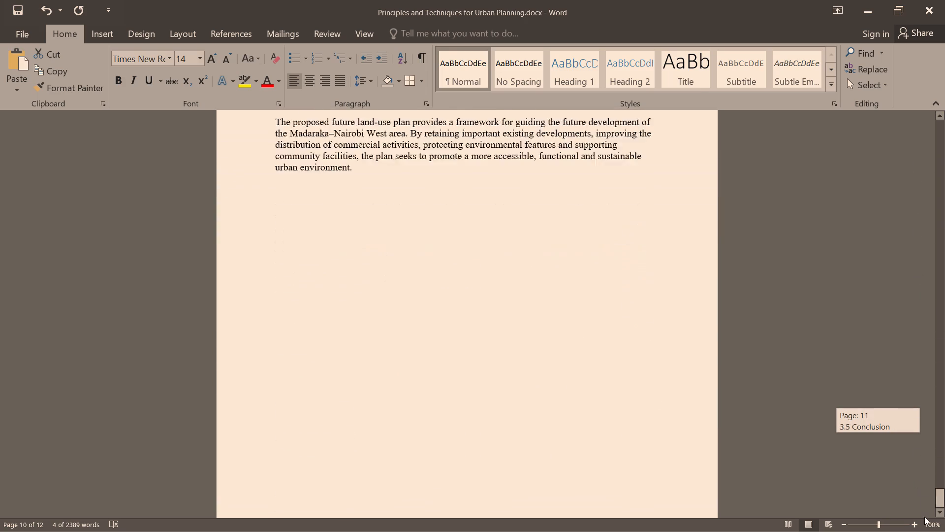
{"action": "left_click_drag", "start_coordinate": [924, 517], "coordinate": [926, 494]}
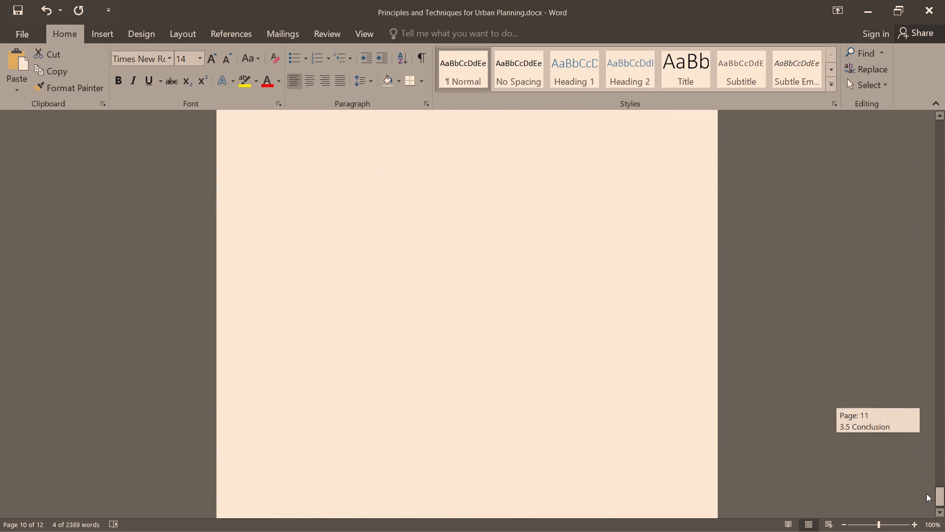
{"action": "left_click_drag", "start_coordinate": [926, 494], "coordinate": [939, 391]}
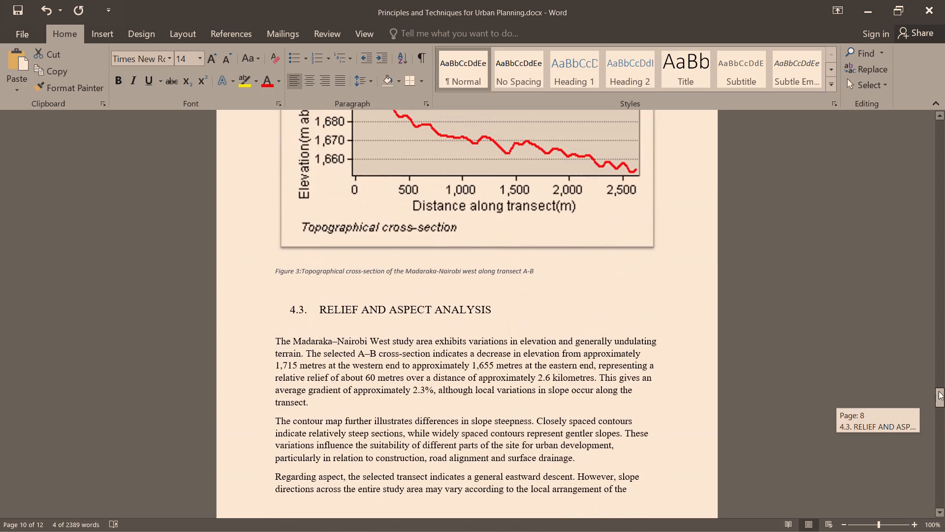
{"action": "left_click_drag", "start_coordinate": [939, 391], "coordinate": [942, 354]}
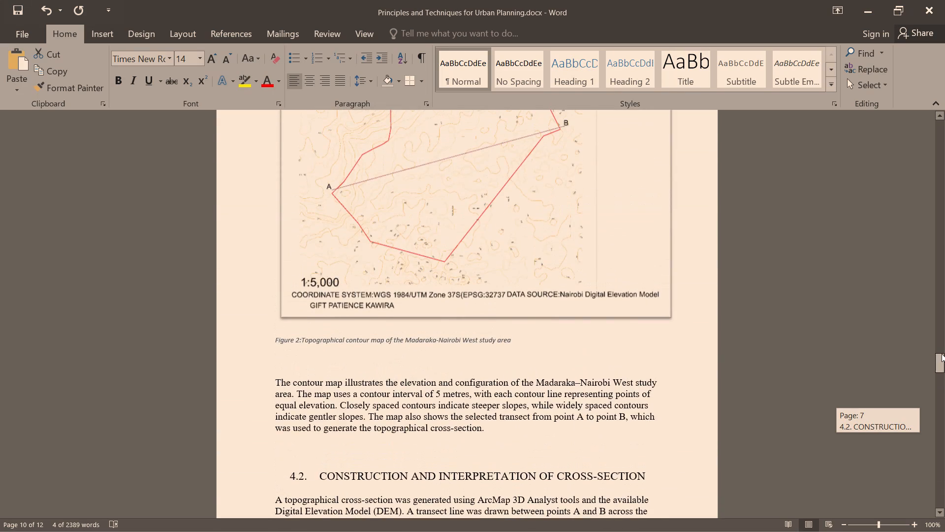
{"action": "left_click_drag", "start_coordinate": [942, 354], "coordinate": [944, 403]}
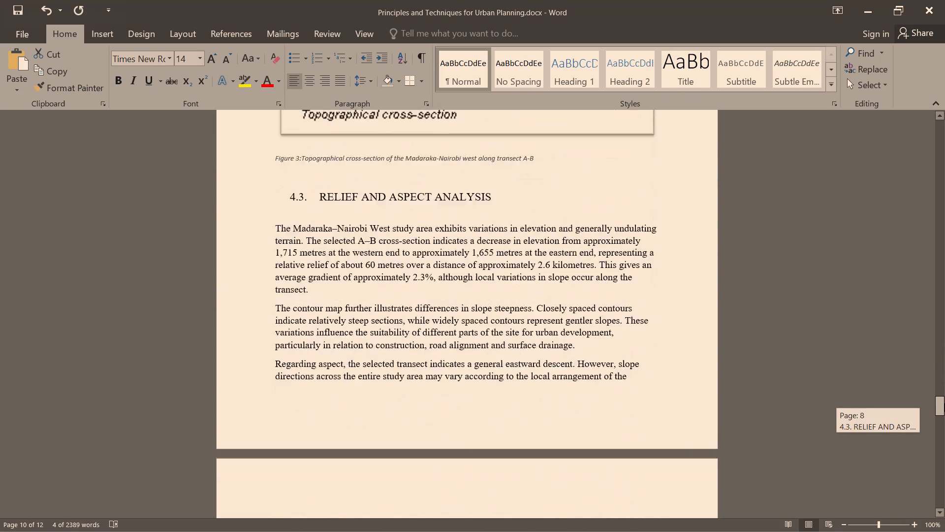
{"action": "left_click_drag", "start_coordinate": [944, 403], "coordinate": [944, 420]}
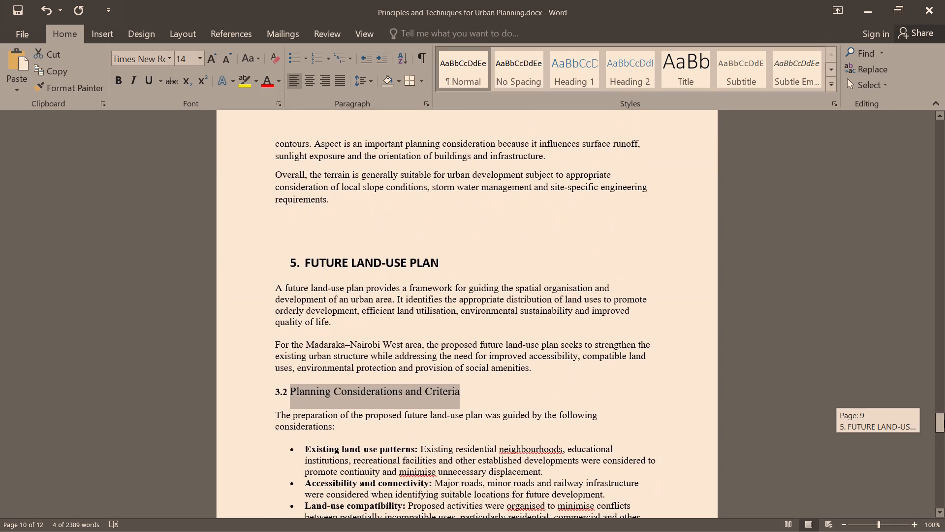
{"action": "left_click_drag", "start_coordinate": [944, 420], "coordinate": [944, 426]}
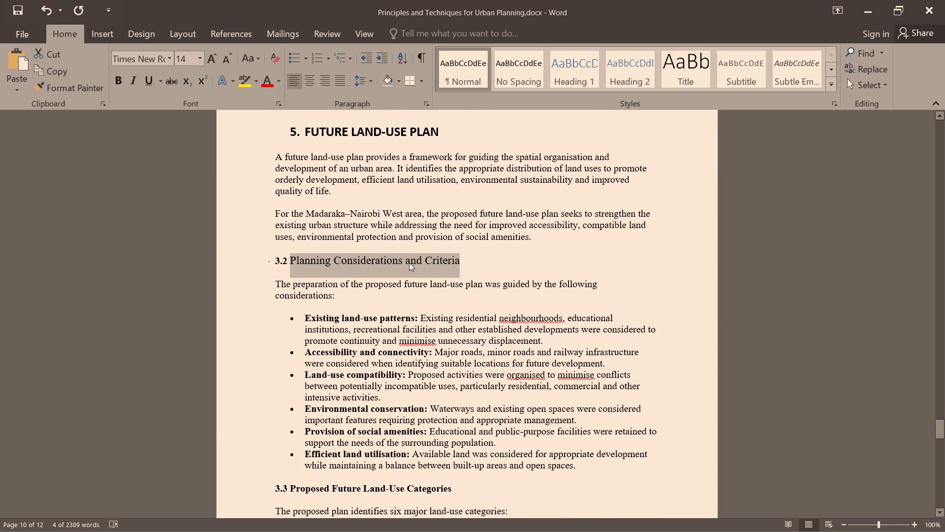
{"action": "scroll", "coordinate": [462, 252], "scroll_direction": "up", "scroll_amount": 2}
{"action": "scroll", "coordinate": [519, 244], "scroll_direction": "up", "scroll_amount": 3}
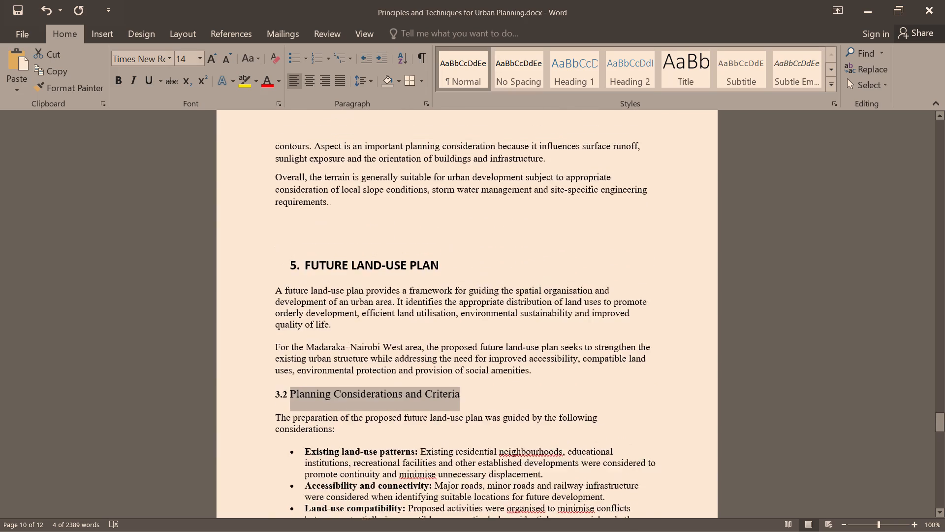
{"action": "scroll", "coordinate": [519, 243], "scroll_direction": "up", "scroll_amount": 9}
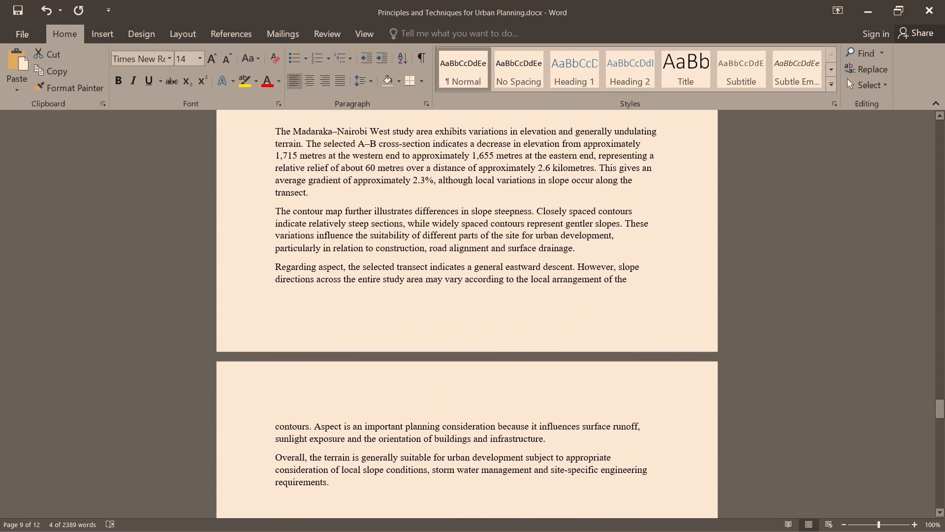
{"action": "left_click_drag", "start_coordinate": [940, 409], "coordinate": [943, 310]}
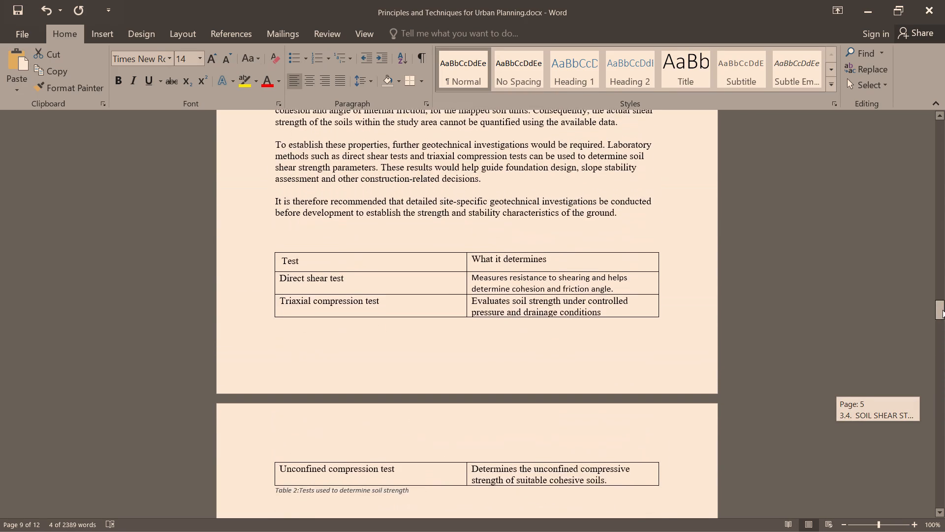
{"action": "left_click_drag", "start_coordinate": [943, 310], "coordinate": [944, 360]}
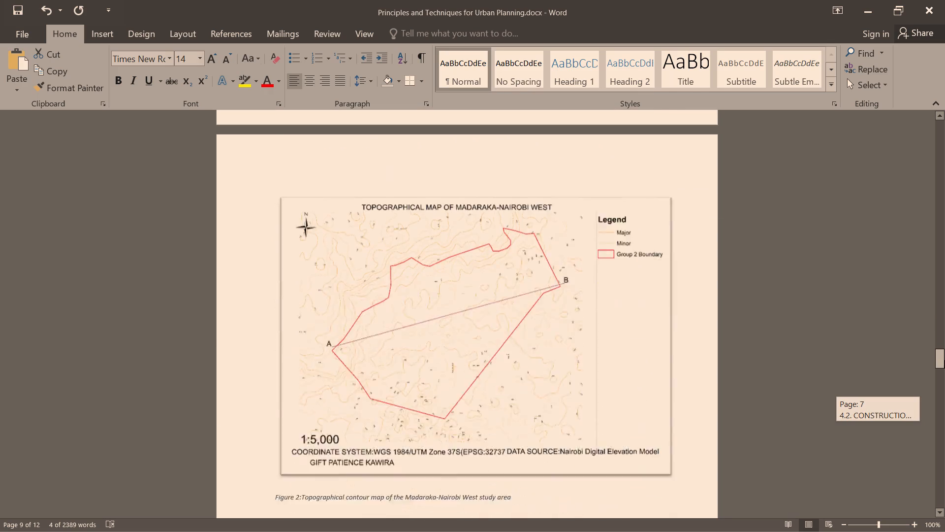
{"action": "left_click_drag", "start_coordinate": [944, 360], "coordinate": [944, 419]}
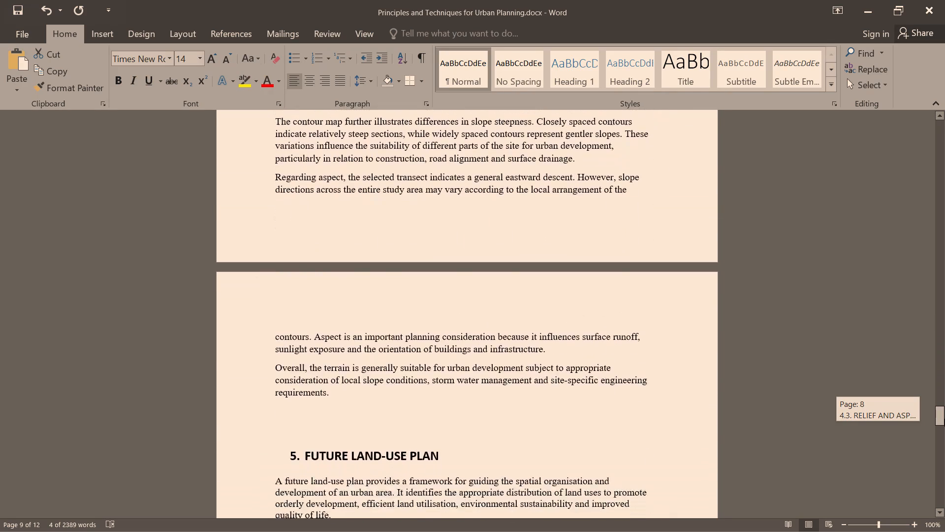
{"action": "left_click_drag", "start_coordinate": [944, 419], "coordinate": [944, 423]}
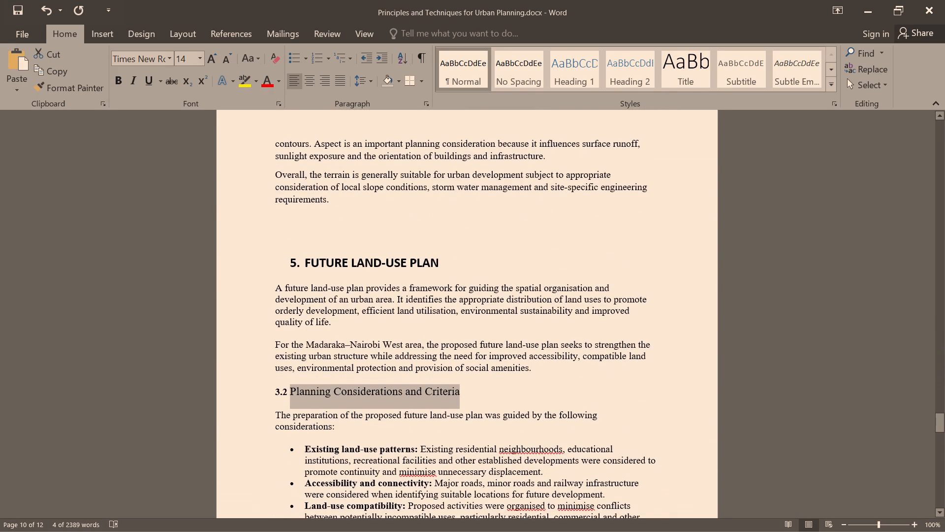
Change the Planning Considerations and Criteria subheading text to uppercase.
{"action": "left_click", "coordinate": [252, 54]}
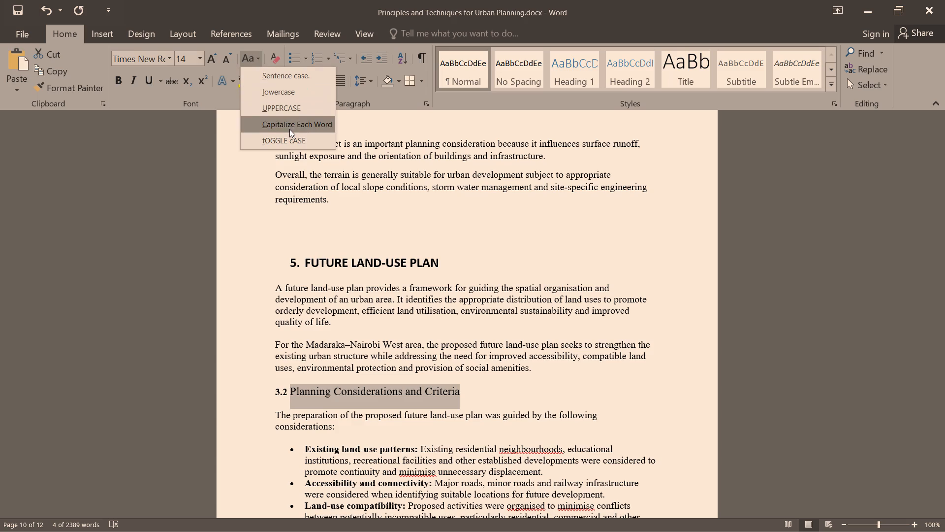
{"action": "left_click", "coordinate": [290, 104]}
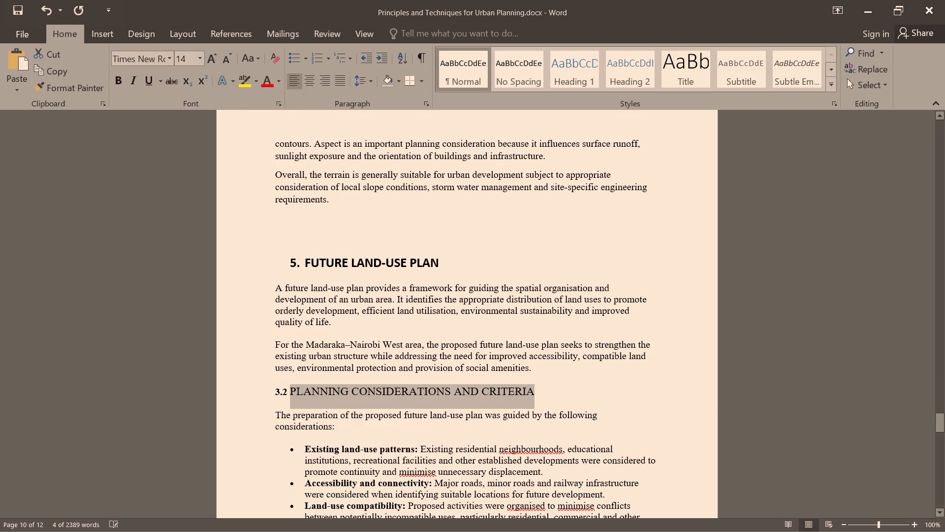
Remove the 3.2 number in front of the PLANNING CONSIDERATIONS AND CRITERIA subheading.
{"action": "left_click", "coordinate": [286, 393]}
{"action": "key", "text": "BackSpace"}
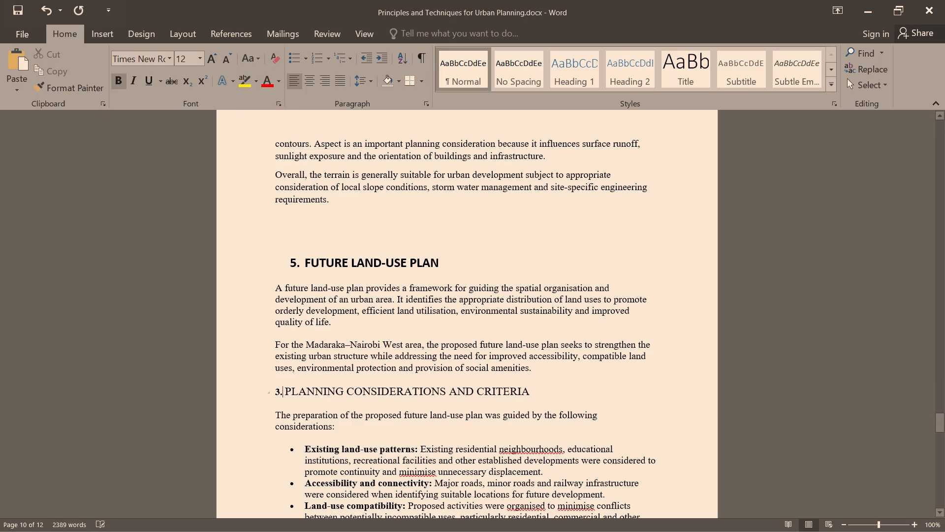
{"action": "key", "text": "1"}
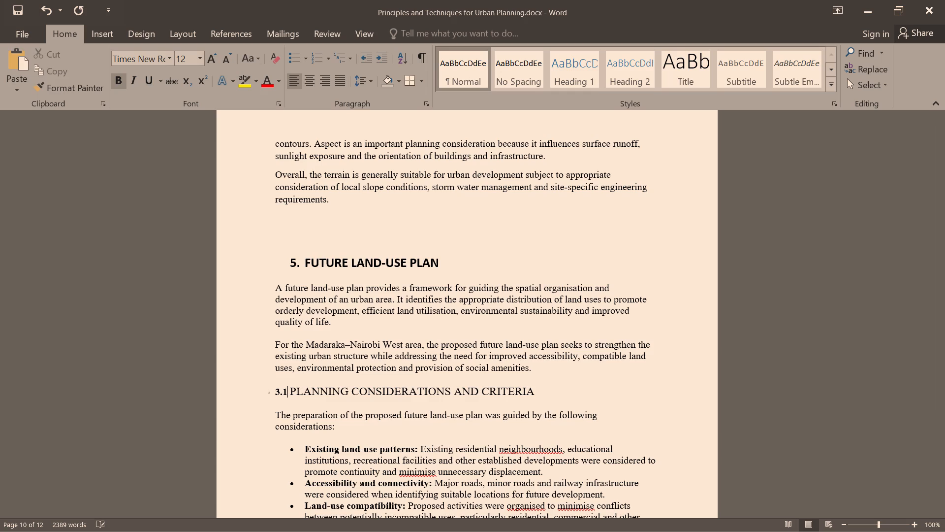
{"action": "key", "text": "BackSpace"}
{"action": "key", "text": "BackSpace"}
{"action": "key", "text": "BackSpace"}
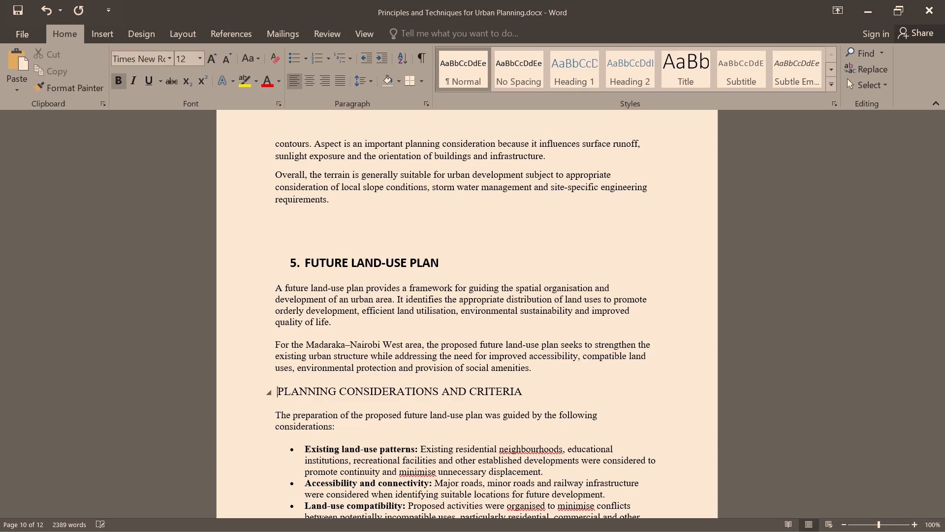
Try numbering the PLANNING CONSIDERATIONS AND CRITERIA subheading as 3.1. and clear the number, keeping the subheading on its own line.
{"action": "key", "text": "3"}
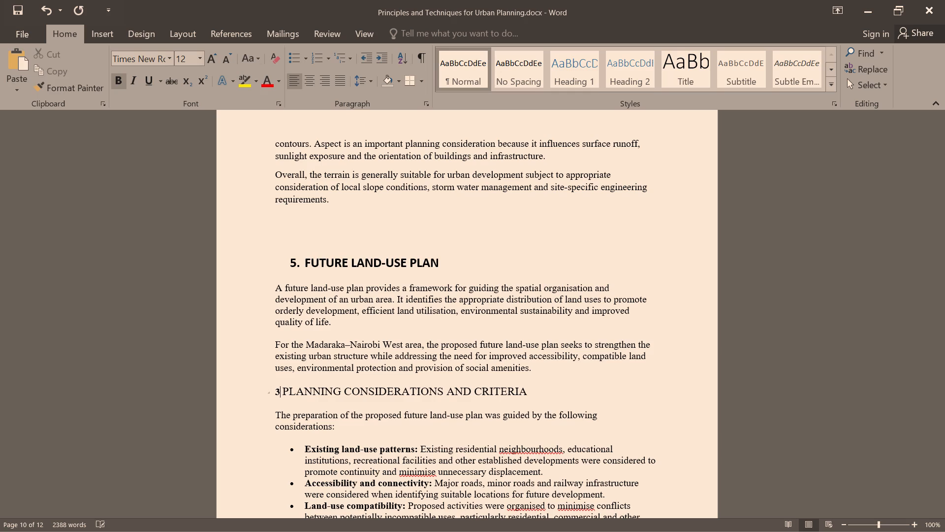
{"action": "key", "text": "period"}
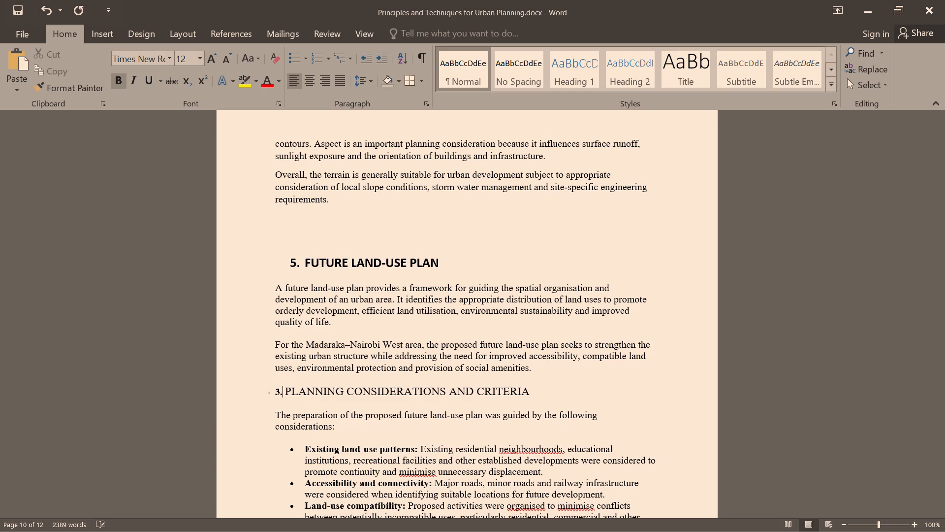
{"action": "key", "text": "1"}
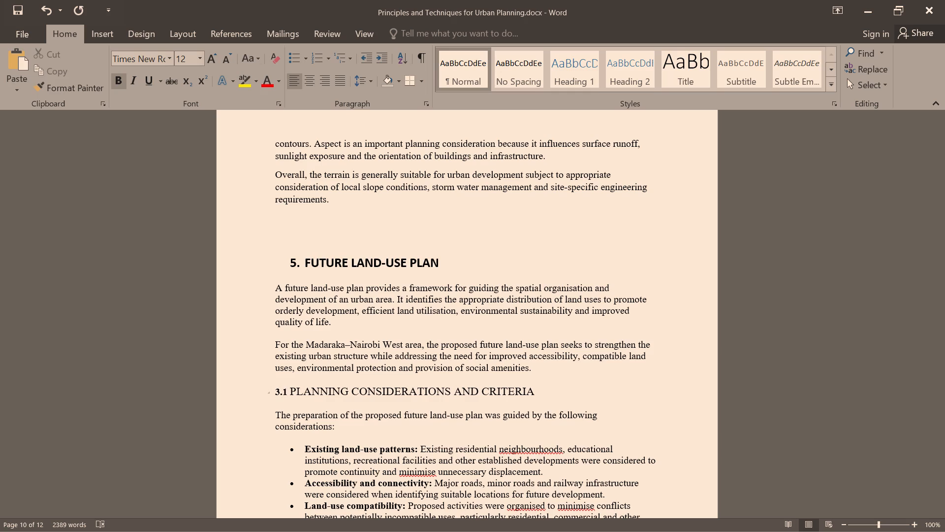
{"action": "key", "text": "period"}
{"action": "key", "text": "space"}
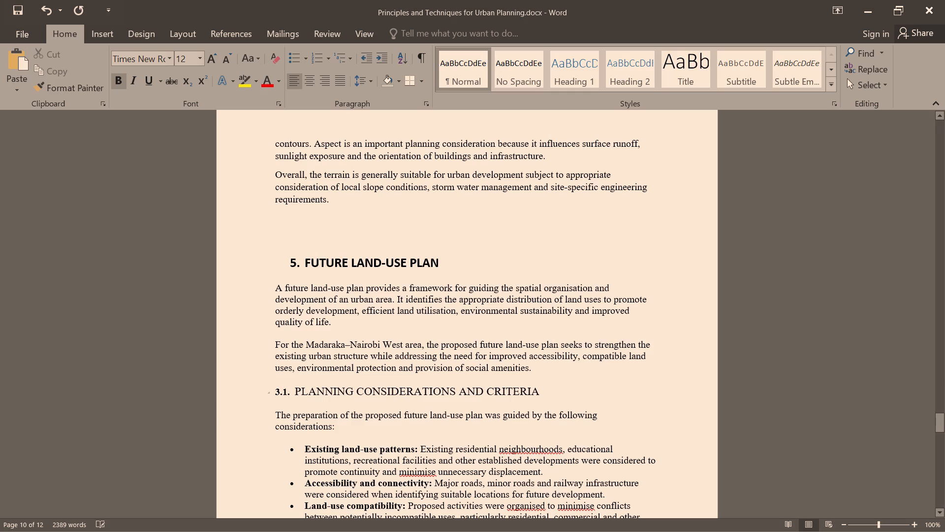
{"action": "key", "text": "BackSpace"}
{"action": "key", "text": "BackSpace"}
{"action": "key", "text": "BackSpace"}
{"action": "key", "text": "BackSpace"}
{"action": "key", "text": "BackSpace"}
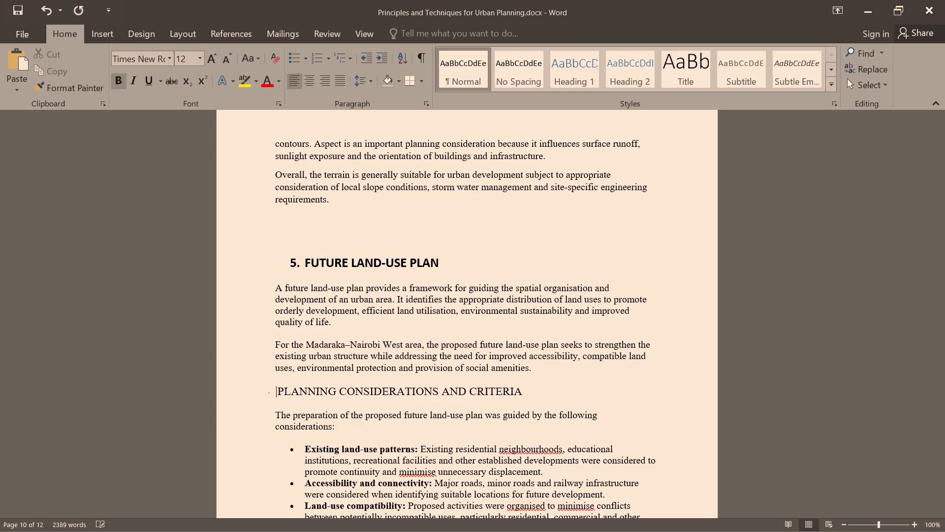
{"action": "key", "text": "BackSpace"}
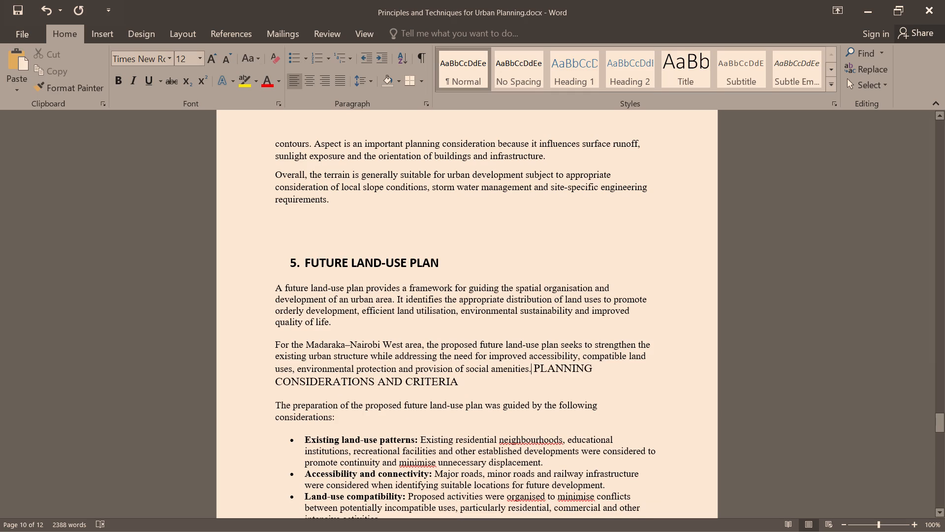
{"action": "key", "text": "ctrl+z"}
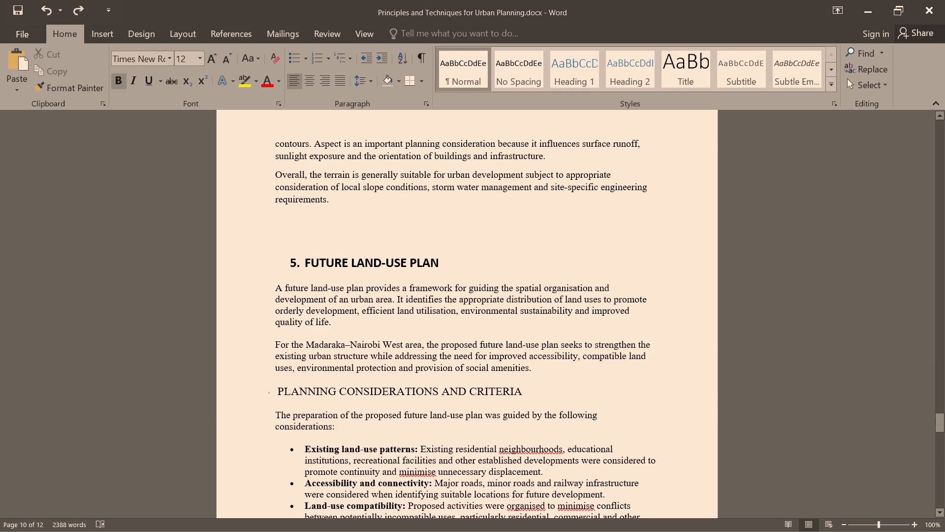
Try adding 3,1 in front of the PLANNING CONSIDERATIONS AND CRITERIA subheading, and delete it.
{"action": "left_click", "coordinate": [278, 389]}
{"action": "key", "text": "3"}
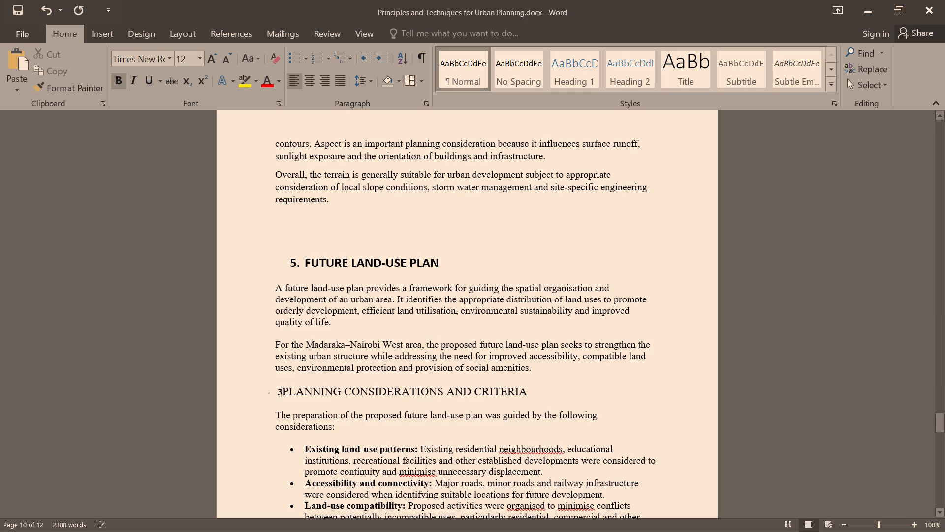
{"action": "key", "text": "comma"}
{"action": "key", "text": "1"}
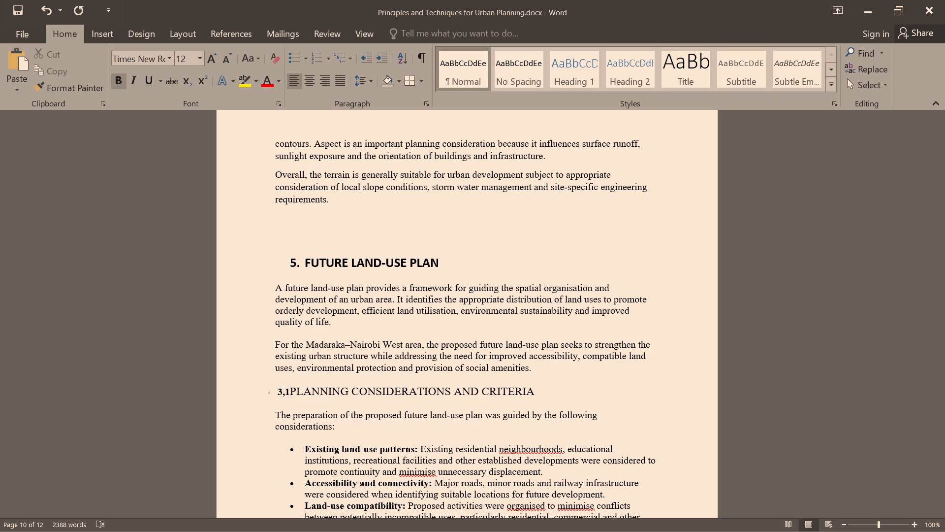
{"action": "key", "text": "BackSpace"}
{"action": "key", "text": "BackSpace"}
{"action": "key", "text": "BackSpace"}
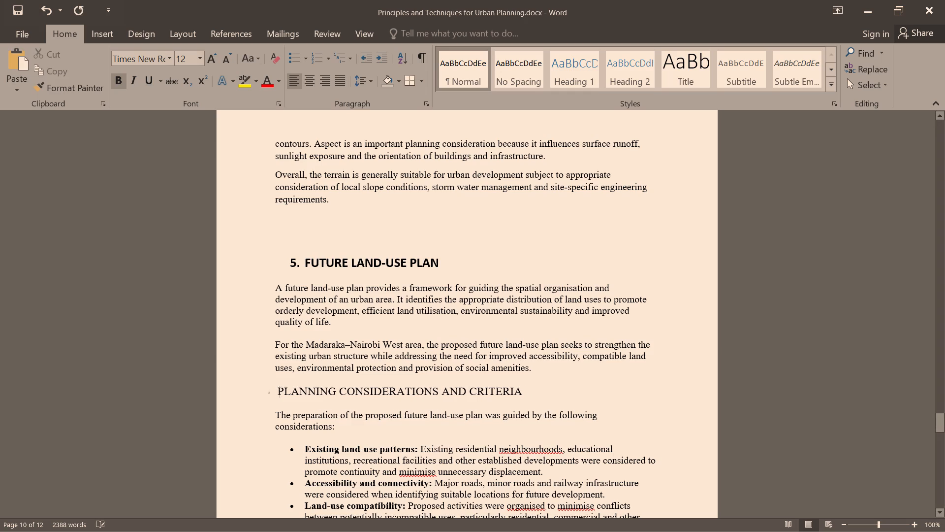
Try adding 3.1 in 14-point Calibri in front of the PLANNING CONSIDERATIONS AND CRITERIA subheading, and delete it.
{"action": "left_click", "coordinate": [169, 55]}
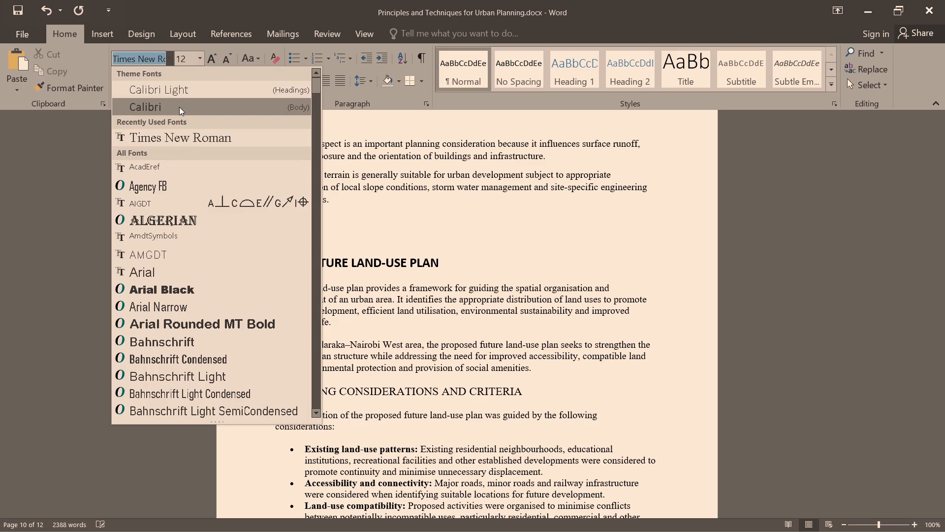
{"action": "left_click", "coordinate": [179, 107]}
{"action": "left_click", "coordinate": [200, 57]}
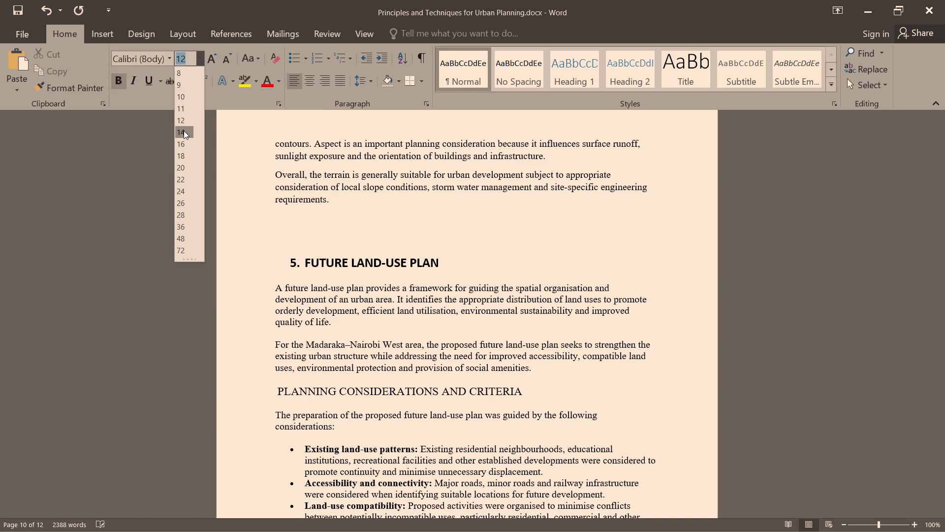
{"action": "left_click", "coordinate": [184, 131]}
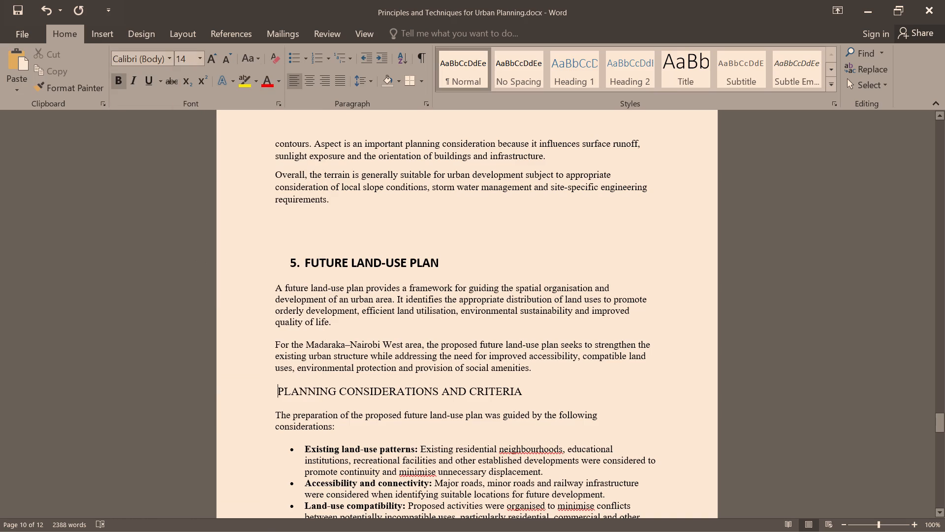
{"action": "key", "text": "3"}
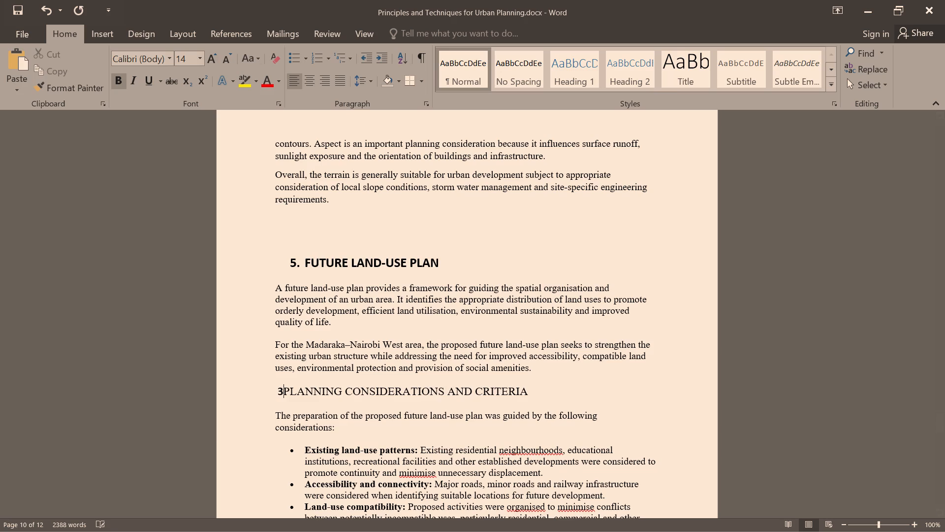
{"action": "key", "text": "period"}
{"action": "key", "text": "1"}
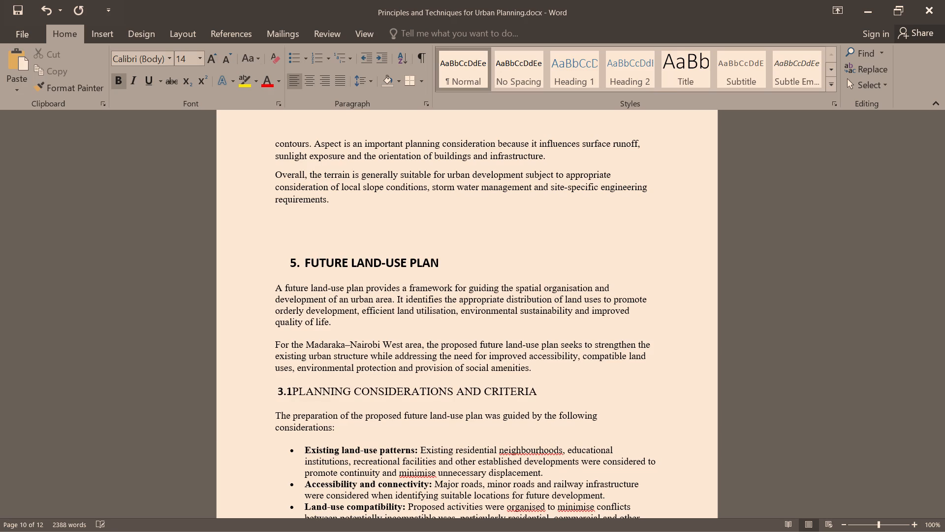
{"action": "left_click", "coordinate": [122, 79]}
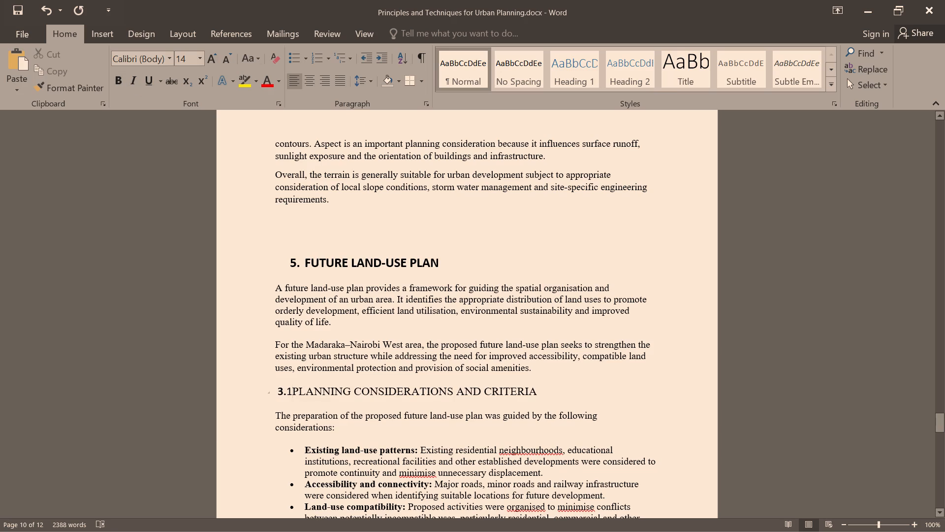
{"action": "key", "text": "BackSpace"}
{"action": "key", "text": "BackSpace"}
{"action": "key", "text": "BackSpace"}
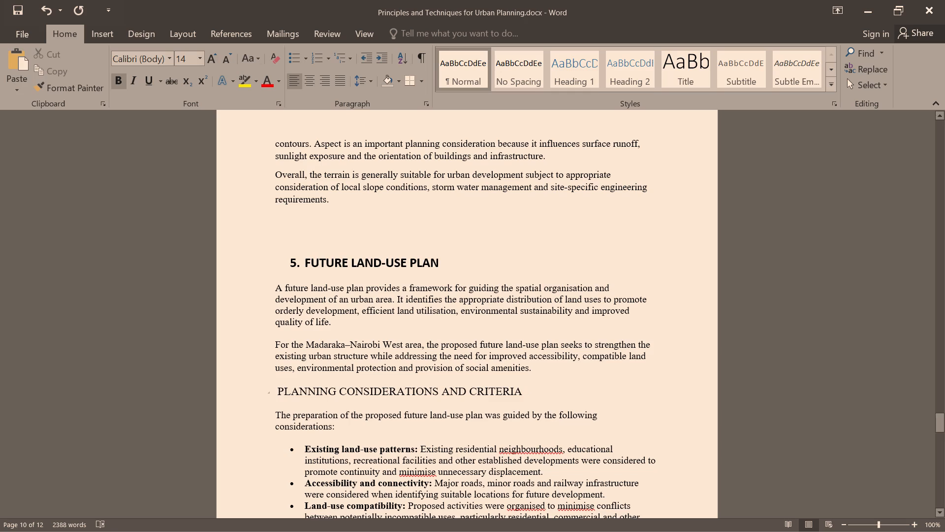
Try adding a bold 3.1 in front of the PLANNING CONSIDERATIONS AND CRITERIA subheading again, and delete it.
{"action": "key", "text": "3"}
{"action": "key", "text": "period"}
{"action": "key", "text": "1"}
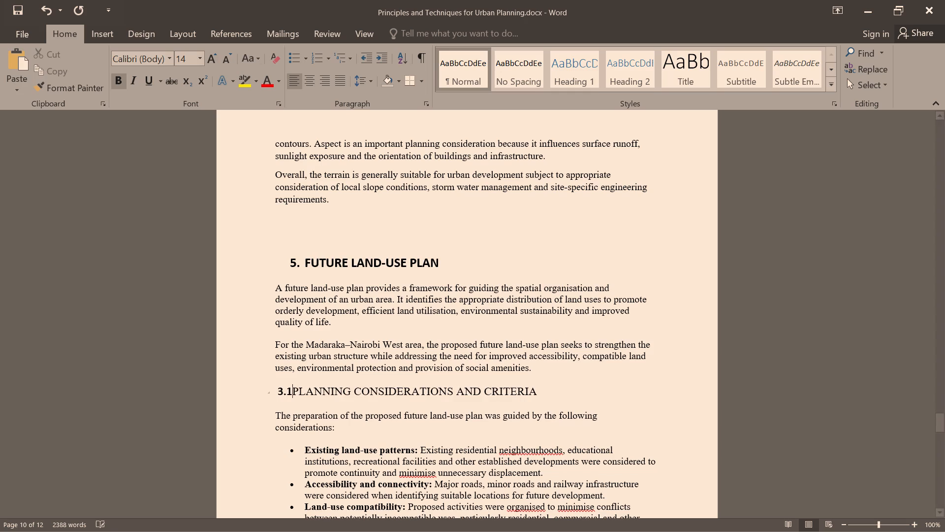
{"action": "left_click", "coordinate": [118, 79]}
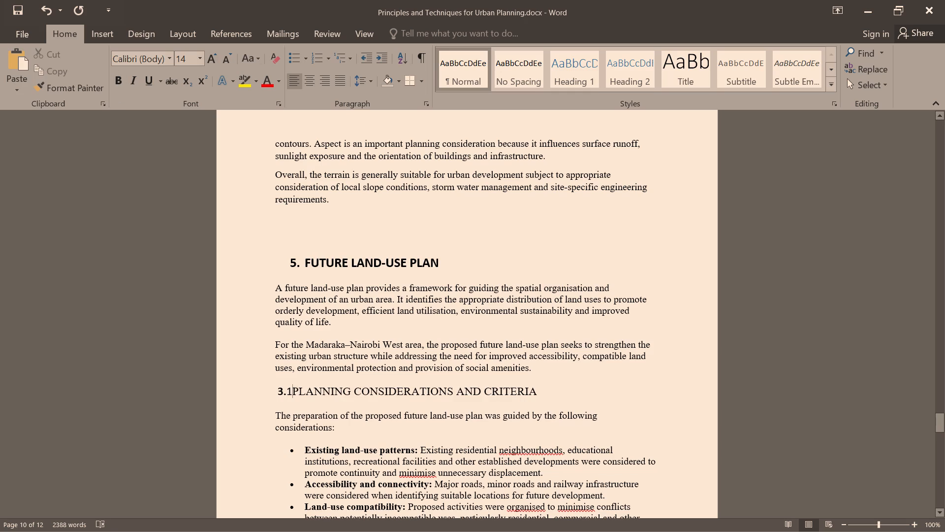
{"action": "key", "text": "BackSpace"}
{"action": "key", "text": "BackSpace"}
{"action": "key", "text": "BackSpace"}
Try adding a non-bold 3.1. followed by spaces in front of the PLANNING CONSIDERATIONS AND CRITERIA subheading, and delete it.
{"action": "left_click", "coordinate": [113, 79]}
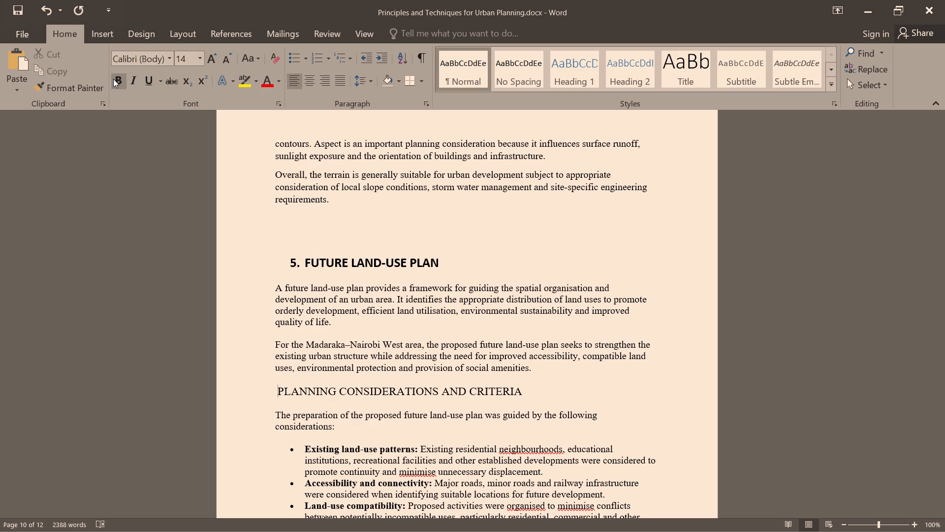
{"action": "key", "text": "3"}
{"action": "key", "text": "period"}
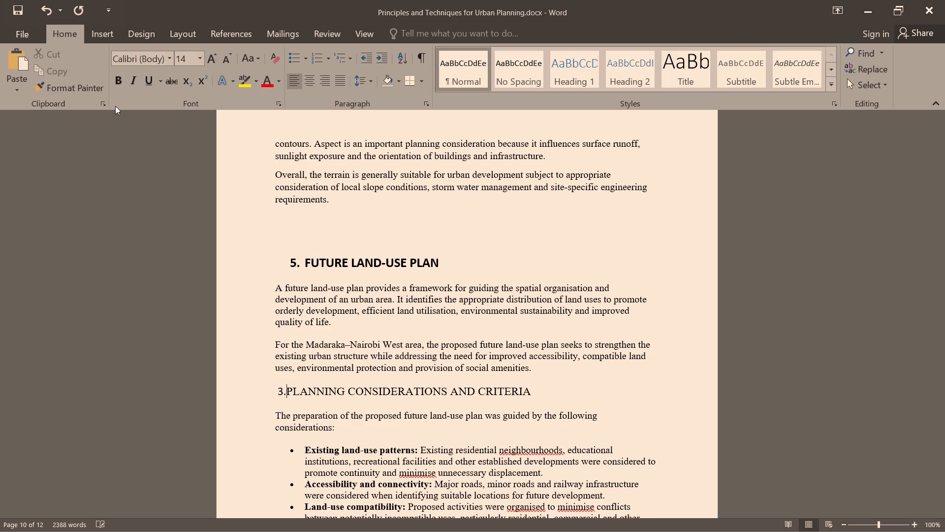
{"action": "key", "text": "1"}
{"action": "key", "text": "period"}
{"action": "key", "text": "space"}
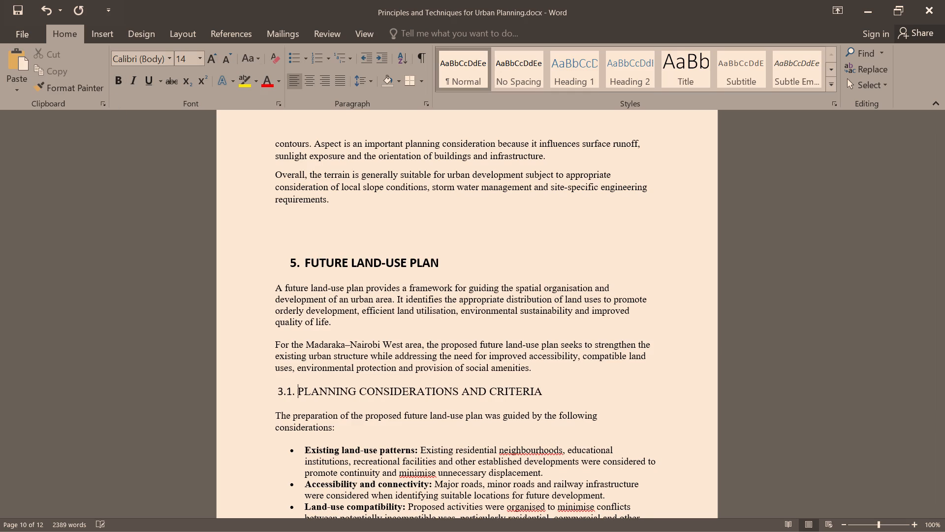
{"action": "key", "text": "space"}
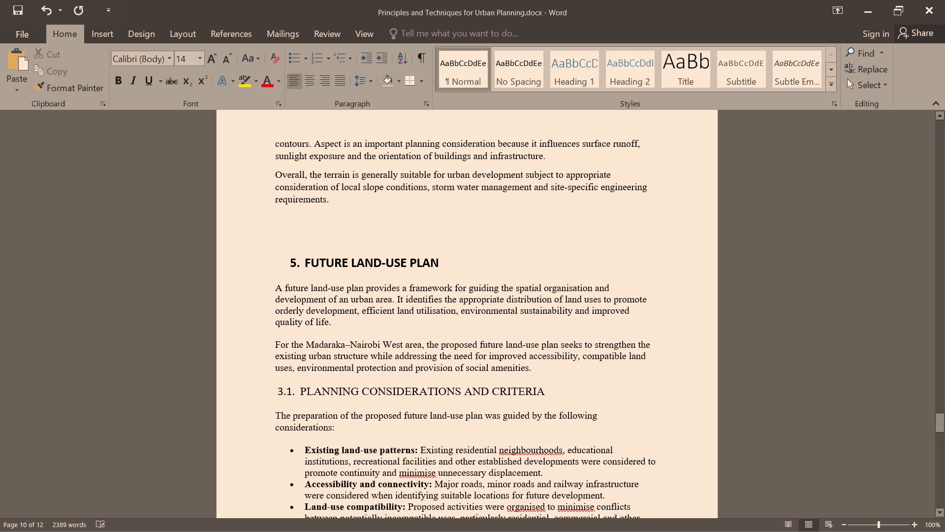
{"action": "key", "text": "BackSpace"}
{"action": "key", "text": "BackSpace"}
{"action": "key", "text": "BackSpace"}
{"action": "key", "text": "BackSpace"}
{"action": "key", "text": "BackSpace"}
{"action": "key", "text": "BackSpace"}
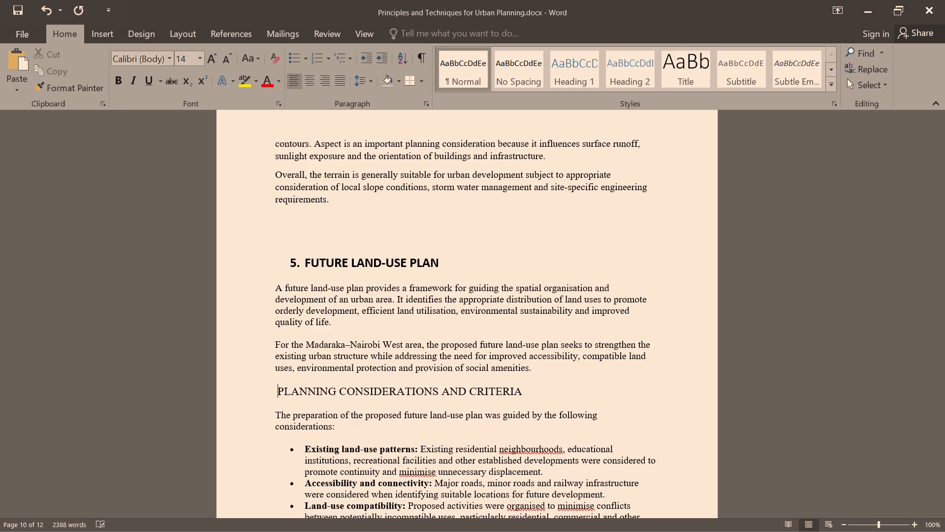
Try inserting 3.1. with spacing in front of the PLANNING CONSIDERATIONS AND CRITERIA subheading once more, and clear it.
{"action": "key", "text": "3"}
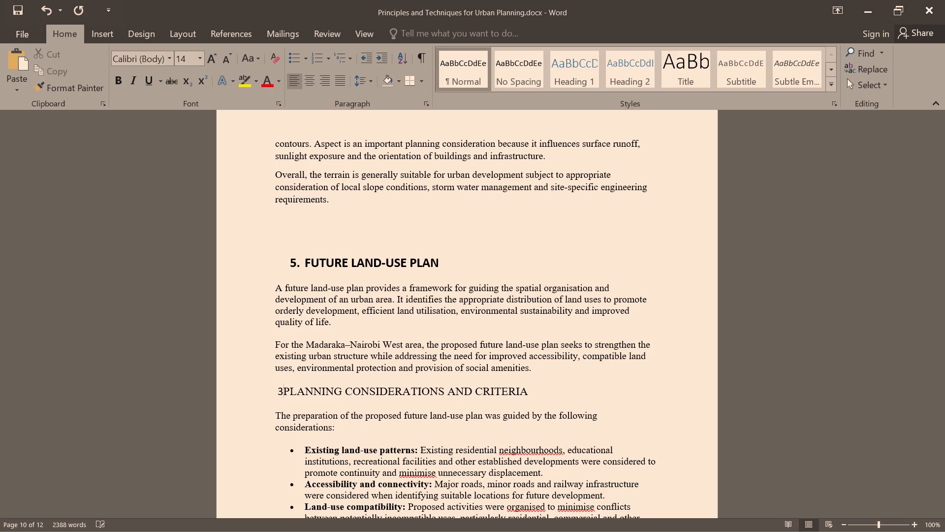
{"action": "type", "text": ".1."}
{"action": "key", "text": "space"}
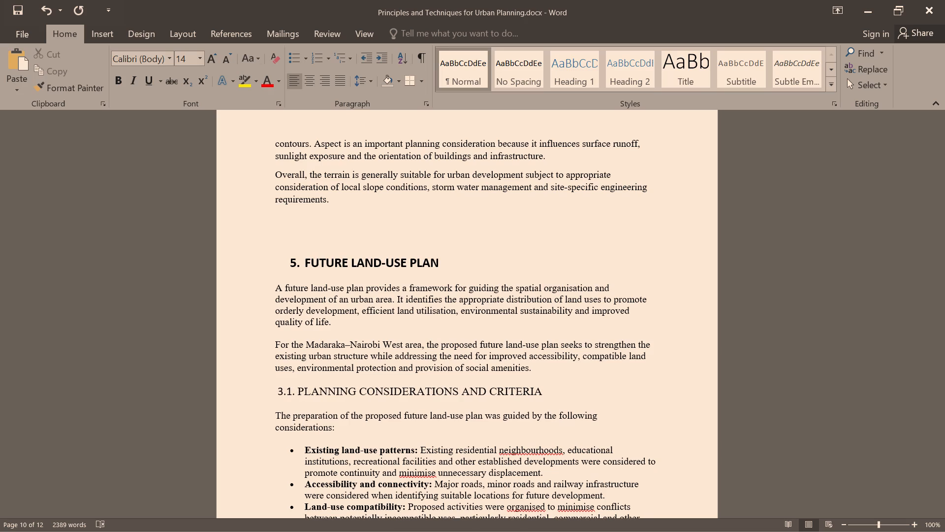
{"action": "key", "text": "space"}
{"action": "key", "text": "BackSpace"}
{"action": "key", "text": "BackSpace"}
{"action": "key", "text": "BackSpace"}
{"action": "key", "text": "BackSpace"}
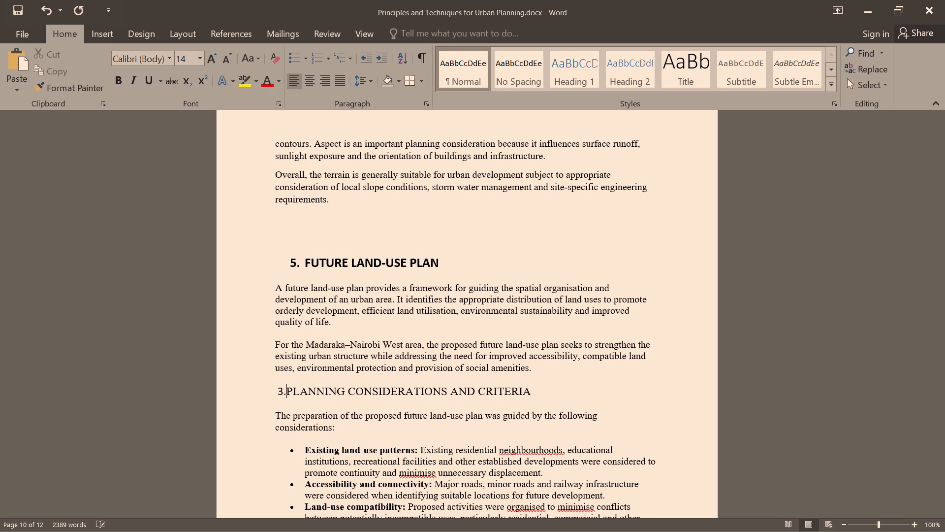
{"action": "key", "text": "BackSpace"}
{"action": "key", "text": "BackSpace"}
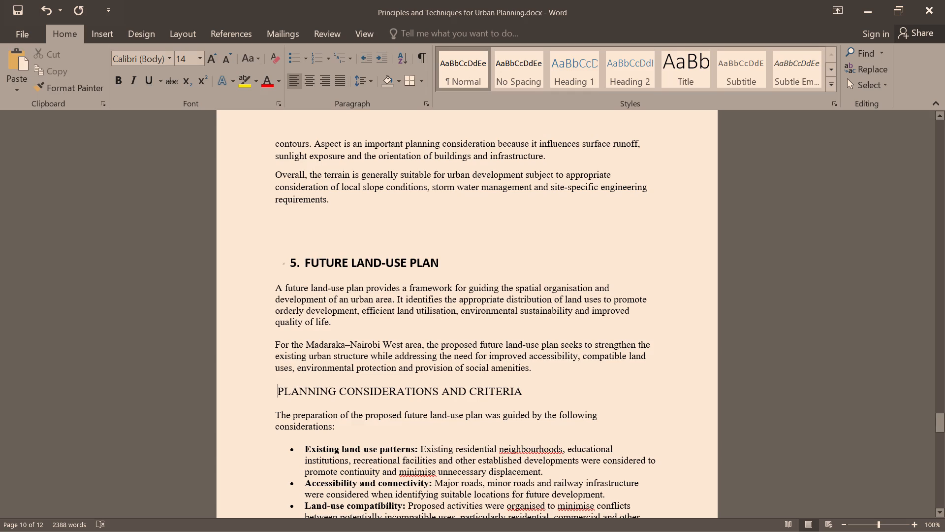
Apply the 1. 2. 3. numbering format to the PLANNING CONSIDERATIONS AND CRITERIA subheading and replace its number with 3.1.
{"action": "right_click", "coordinate": [276, 387]}
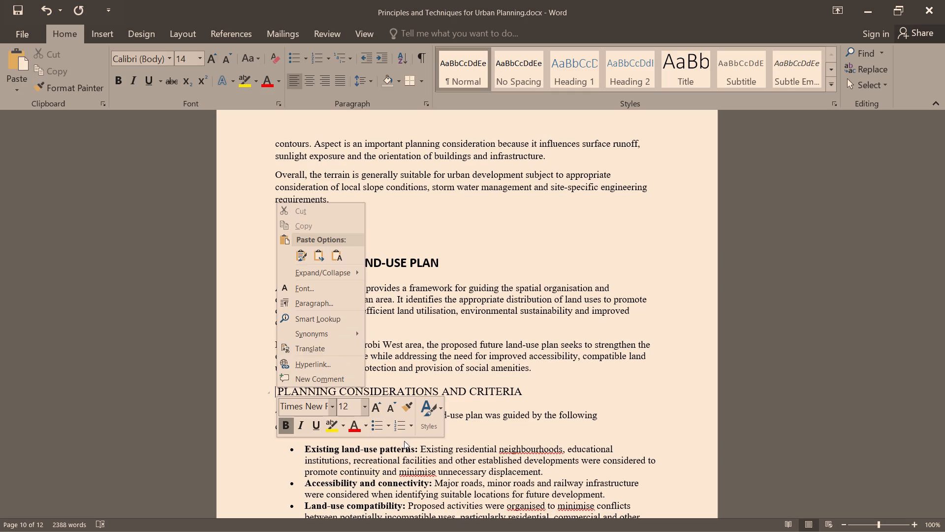
{"action": "left_click", "coordinate": [410, 425]}
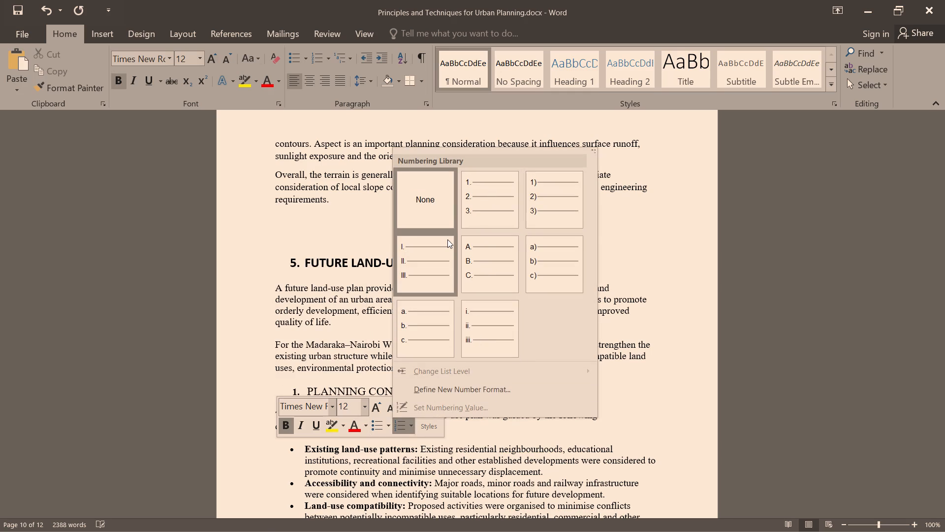
{"action": "left_click", "coordinate": [481, 202]}
{"action": "left_click", "coordinate": [267, 384]}
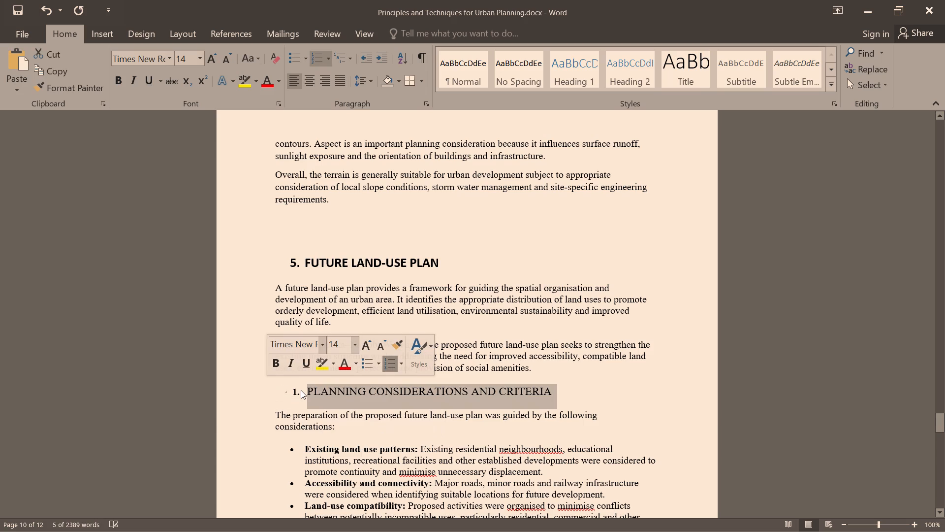
{"action": "left_click", "coordinate": [301, 390]}
{"action": "left_click", "coordinate": [294, 392]}
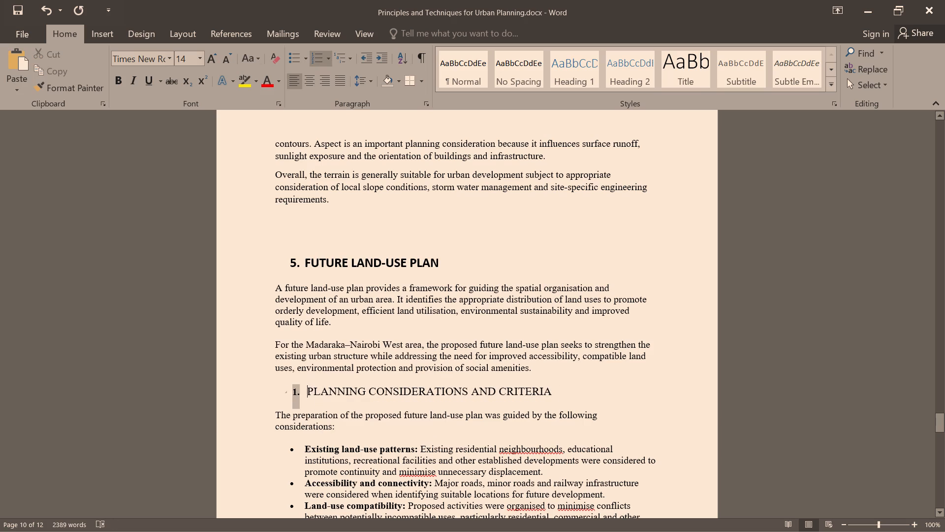
{"action": "key", "text": "3"}
{"action": "key", "text": "period"}
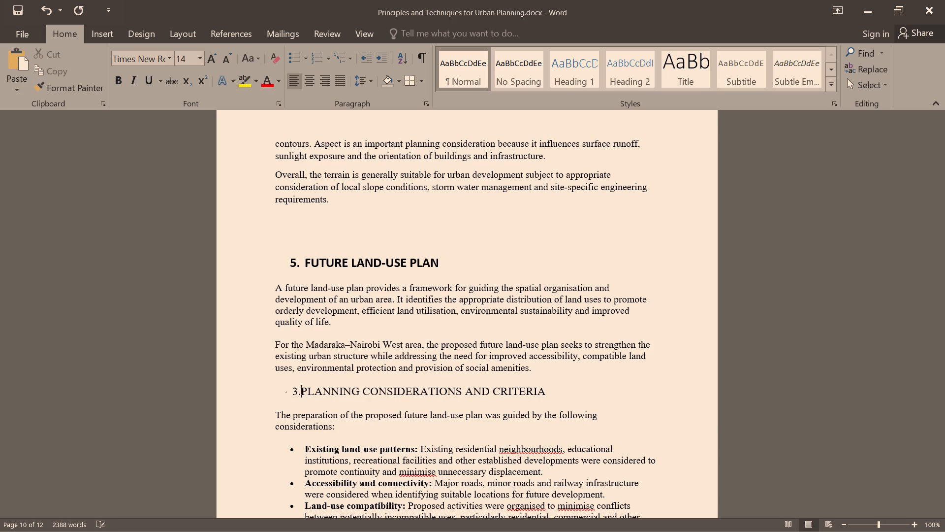
{"action": "key", "text": "1"}
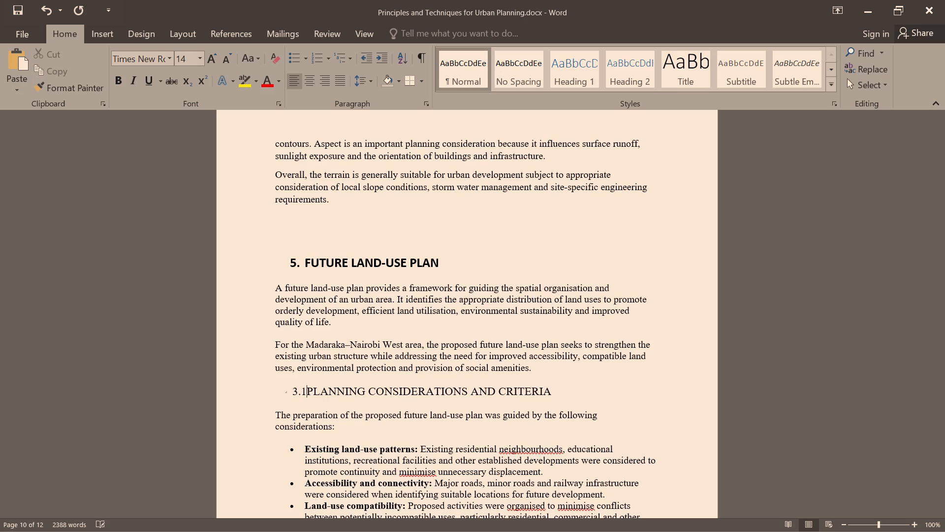
{"action": "key", "text": "period"}
{"action": "key", "text": "n"}
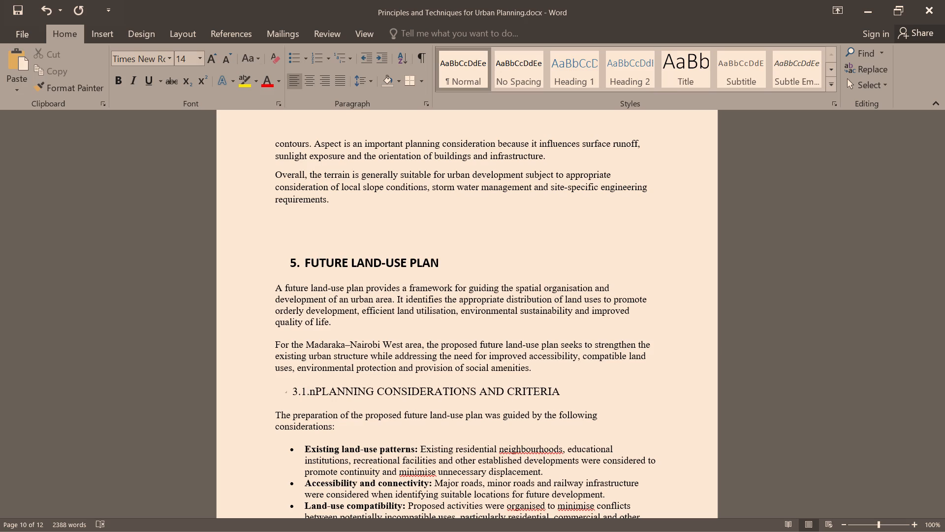
{"action": "key", "text": "BackSpace"}
{"action": "key", "text": "space"}
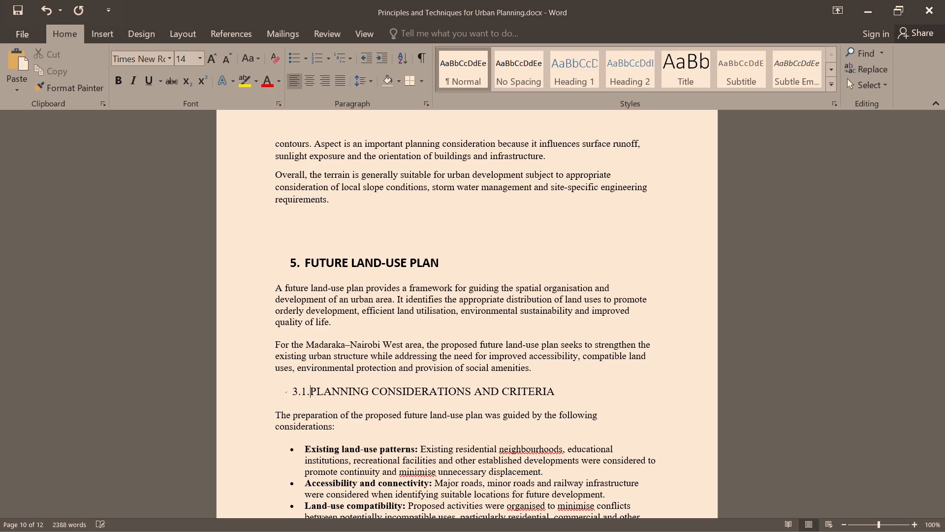
{"action": "scroll", "coordinate": [346, 379], "scroll_direction": "down", "scroll_amount": 1}
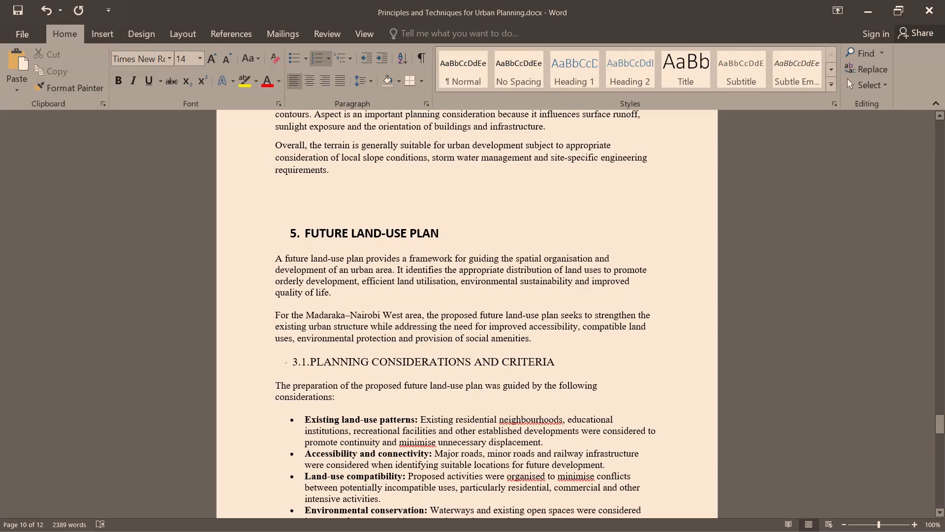
{"action": "left_click_drag", "start_coordinate": [306, 360], "coordinate": [296, 362]}
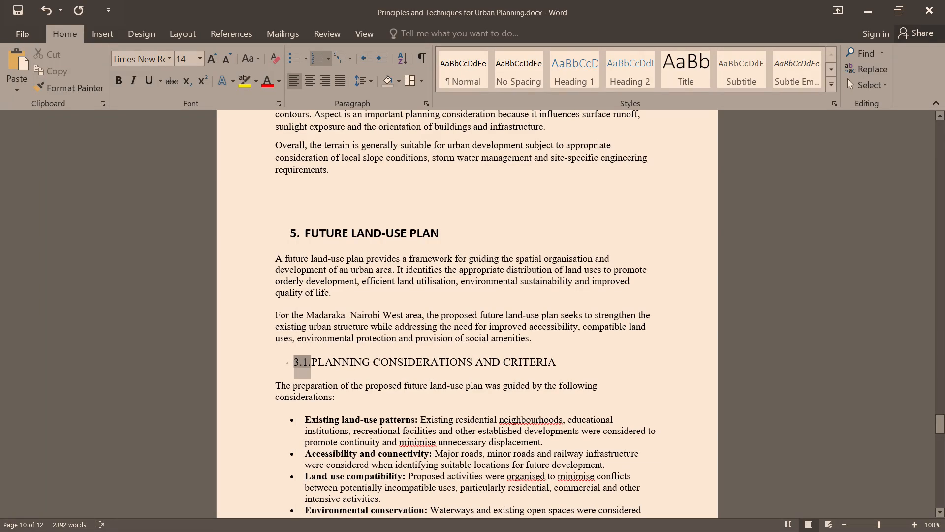
{"action": "left_click", "coordinate": [577, 358]}
Add the word minimise from the Existing land-use patterns bullet to the spelling dictionary.
{"action": "scroll", "coordinate": [504, 361], "scroll_direction": "down", "scroll_amount": 3}
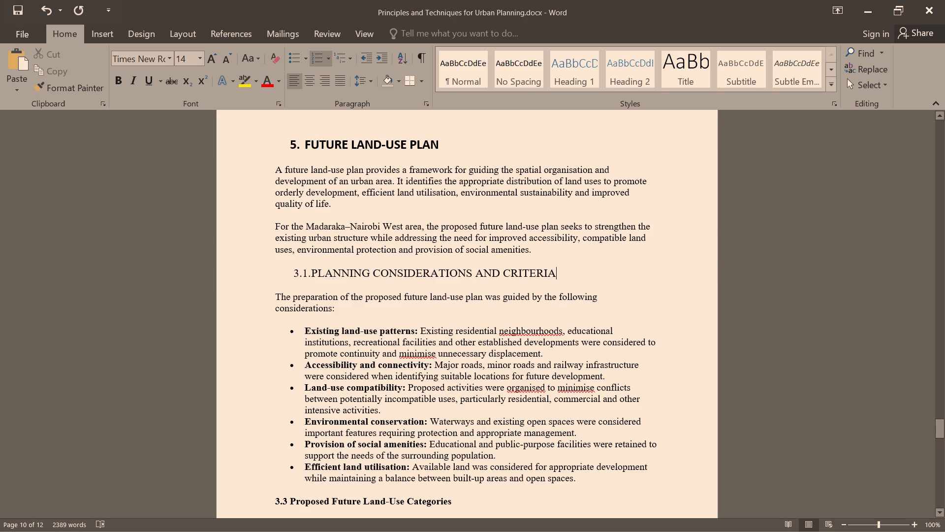
{"action": "scroll", "coordinate": [440, 321], "scroll_direction": "down", "scroll_amount": 1}
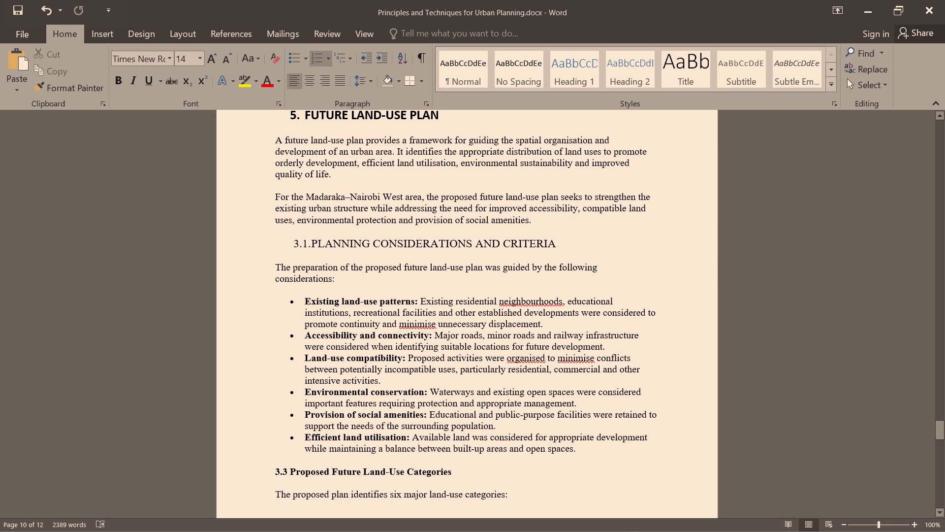
{"action": "right_click", "coordinate": [427, 323]}
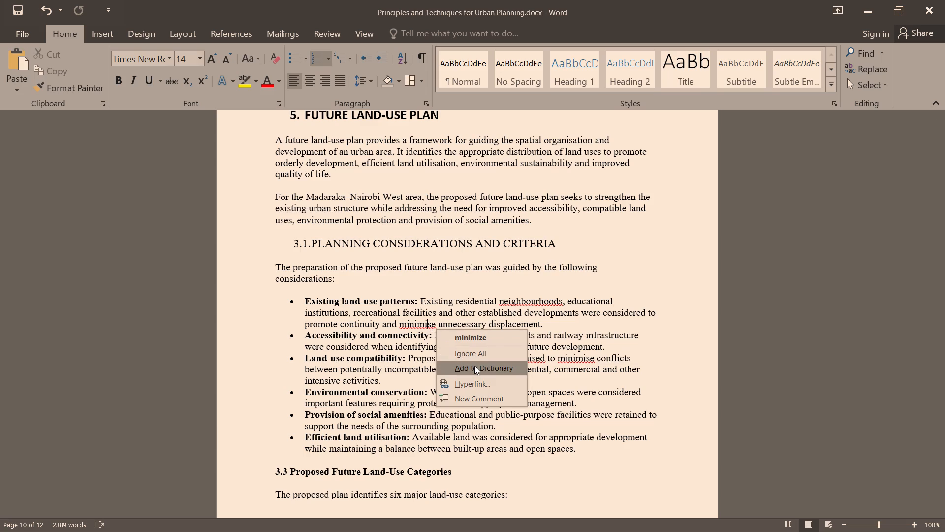
{"action": "left_click", "coordinate": [474, 366]}
Add the words neighbourhoods and organised from the planning considerations bullets to the spelling dictionary.
{"action": "right_click", "coordinate": [536, 307]}
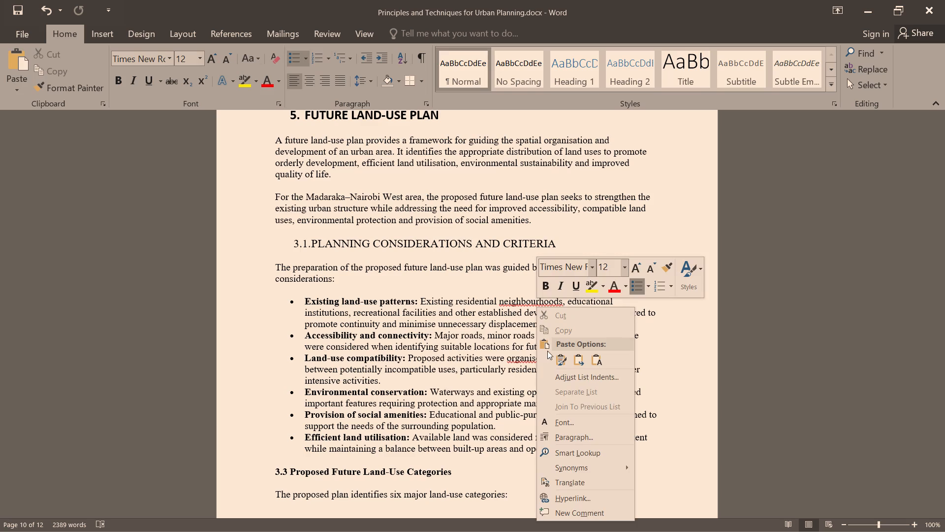
{"action": "left_click", "coordinate": [525, 275]}
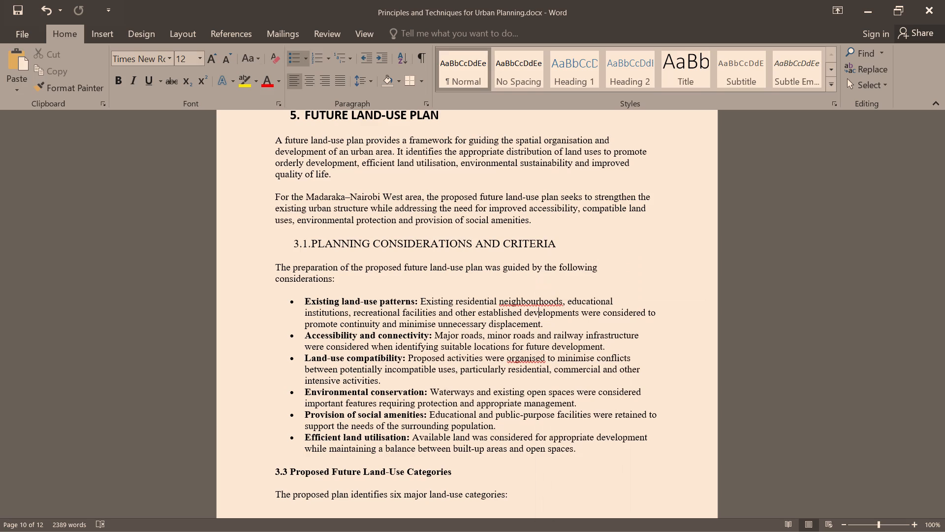
{"action": "right_click", "coordinate": [530, 303]}
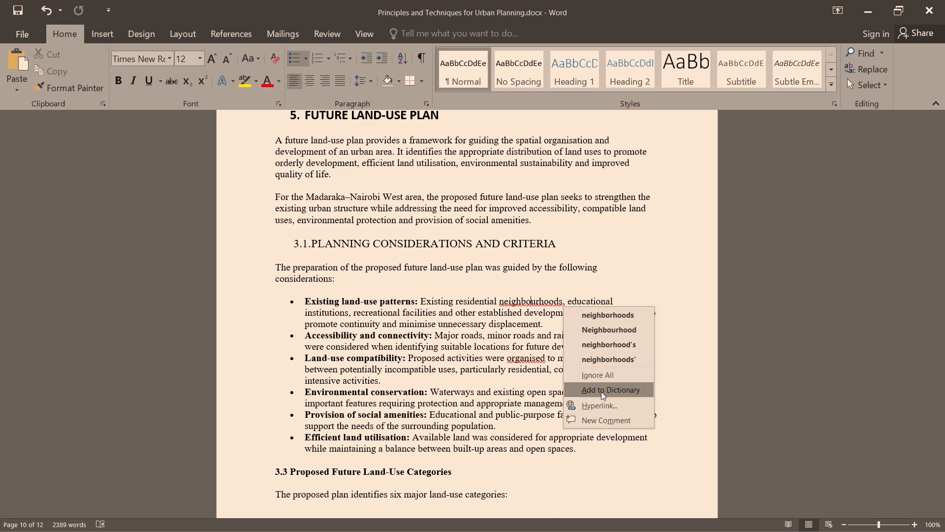
{"action": "left_click", "coordinate": [601, 392]}
{"action": "right_click", "coordinate": [535, 362]}
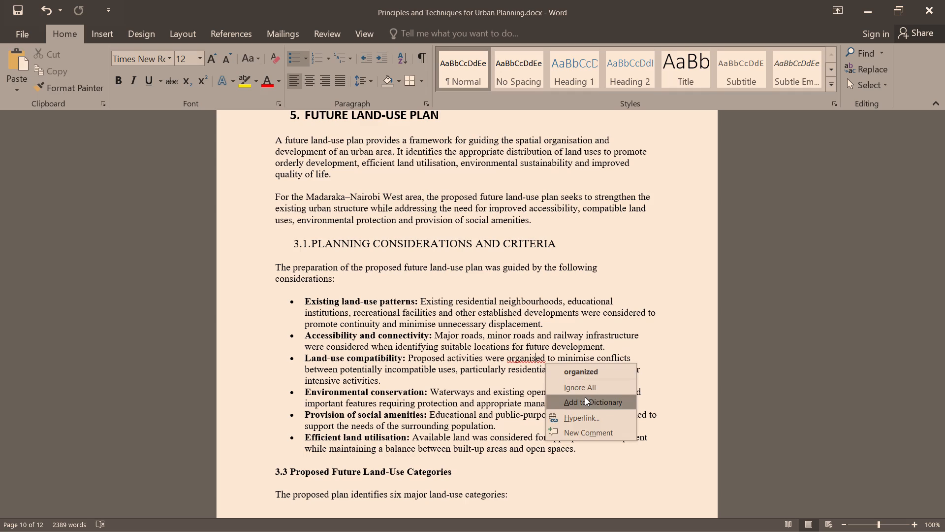
{"action": "left_click", "coordinate": [585, 397]}
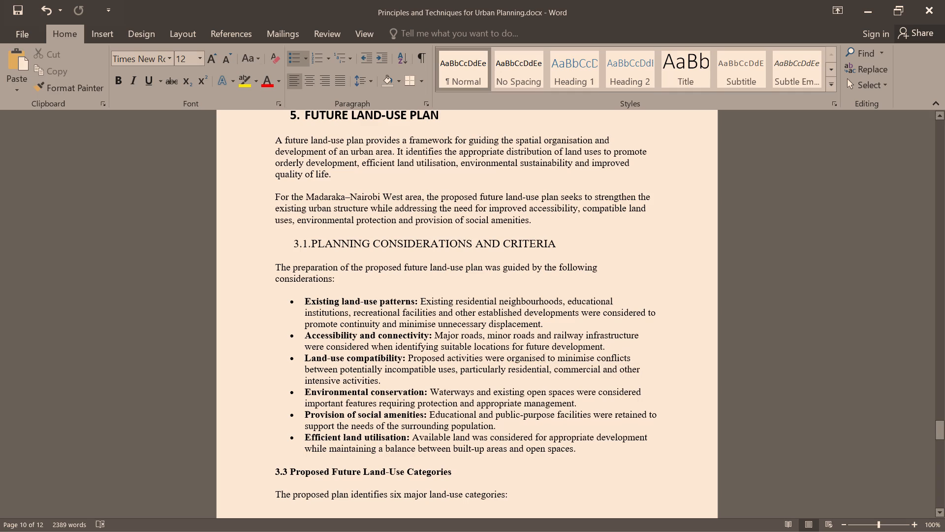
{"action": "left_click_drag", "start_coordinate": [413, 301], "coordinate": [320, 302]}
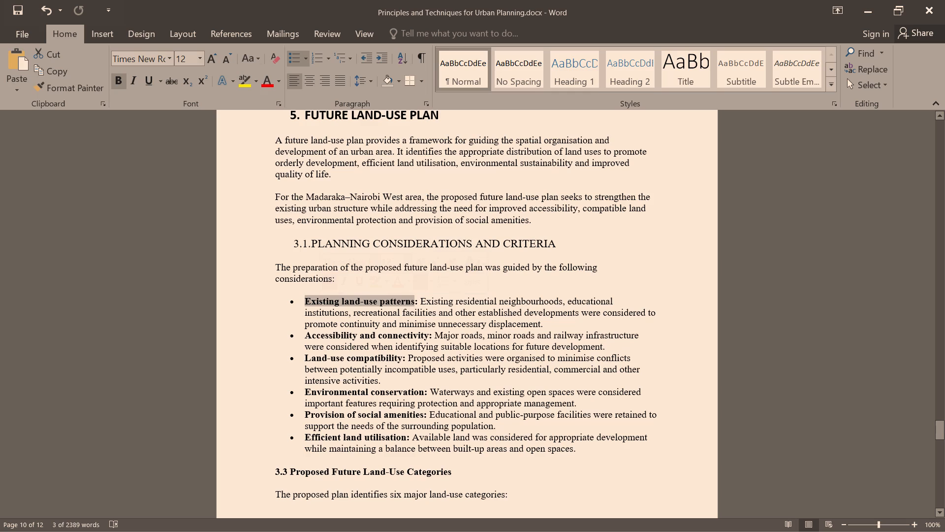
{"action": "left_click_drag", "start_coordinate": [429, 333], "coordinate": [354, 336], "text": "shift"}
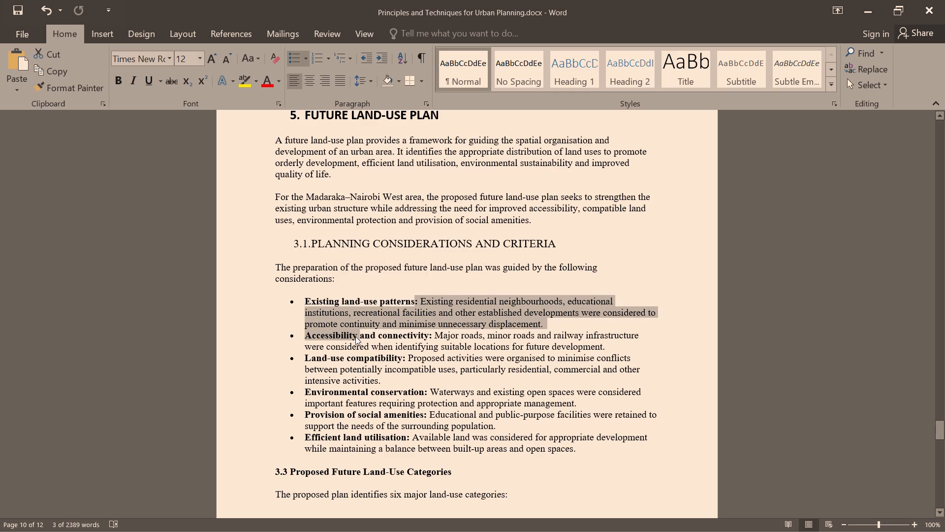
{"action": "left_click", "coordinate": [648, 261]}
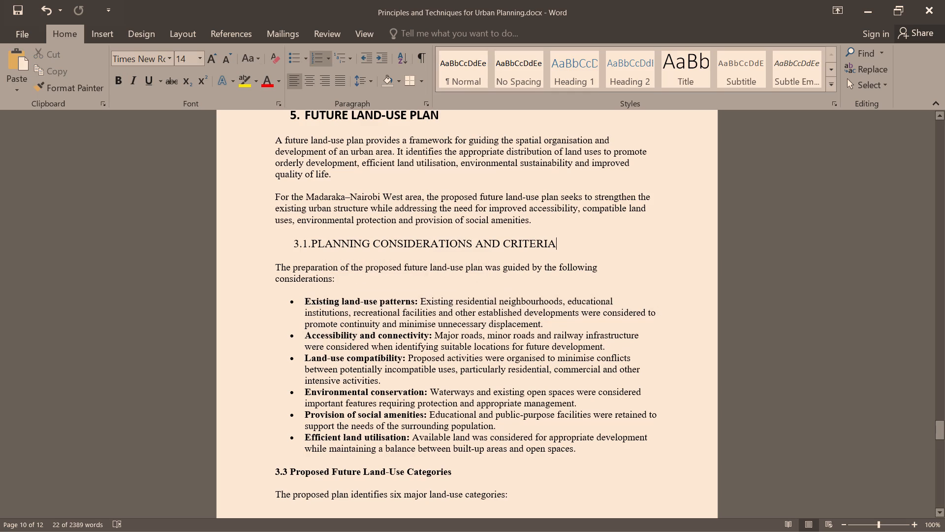
Remove bold from the bullet lead-ins Existing land-use patterns, Accessibility and connectivity, and Land-use compatibility.
{"action": "left_click_drag", "start_coordinate": [414, 301], "coordinate": [360, 301]}
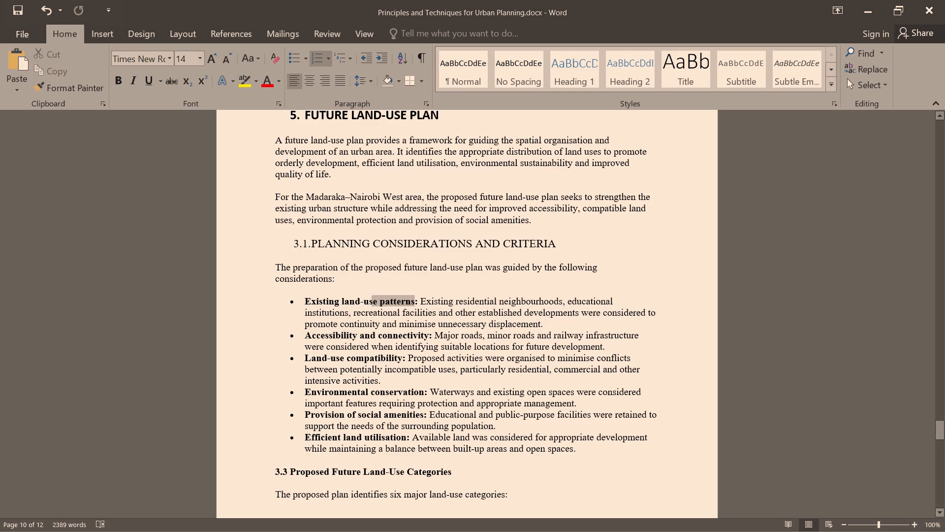
{"action": "left_click_drag", "start_coordinate": [360, 301], "coordinate": [333, 300]}
{"action": "left_click", "coordinate": [115, 82]}
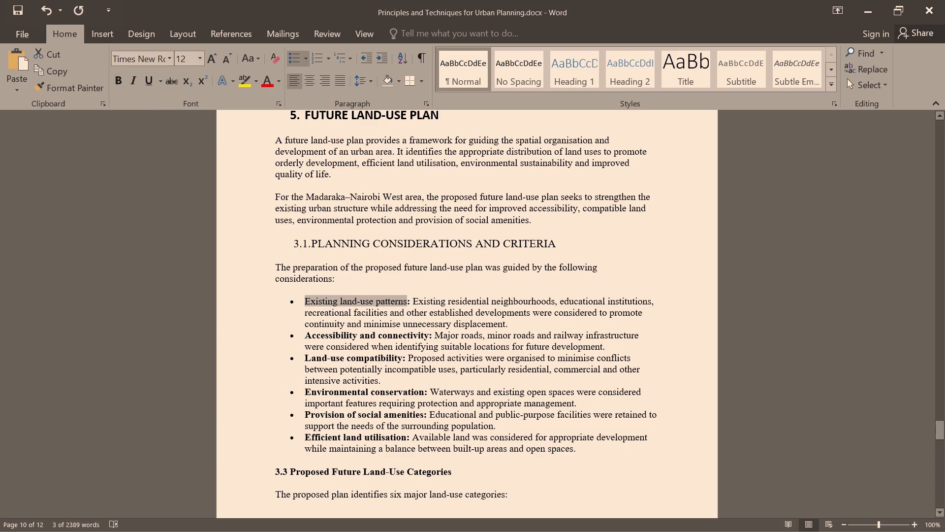
{"action": "left_click_drag", "start_coordinate": [427, 333], "coordinate": [322, 334]}
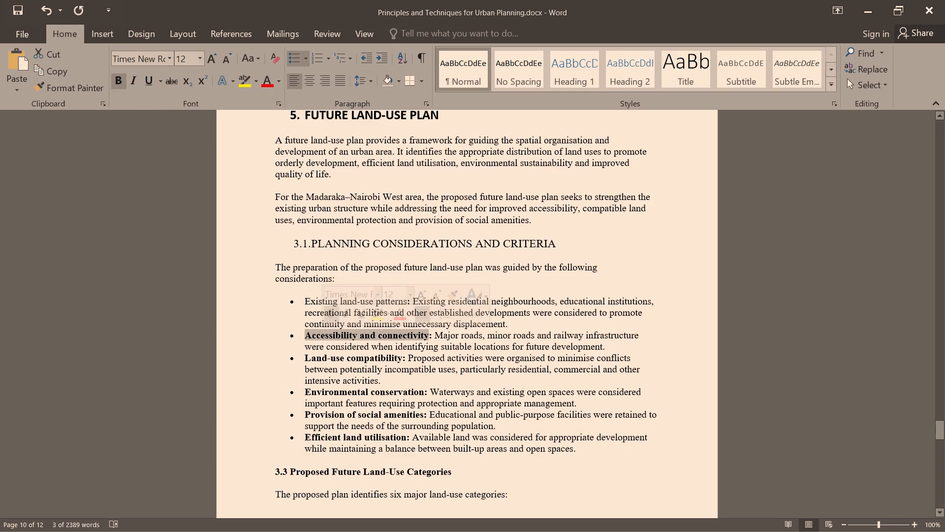
{"action": "left_click", "coordinate": [117, 84]}
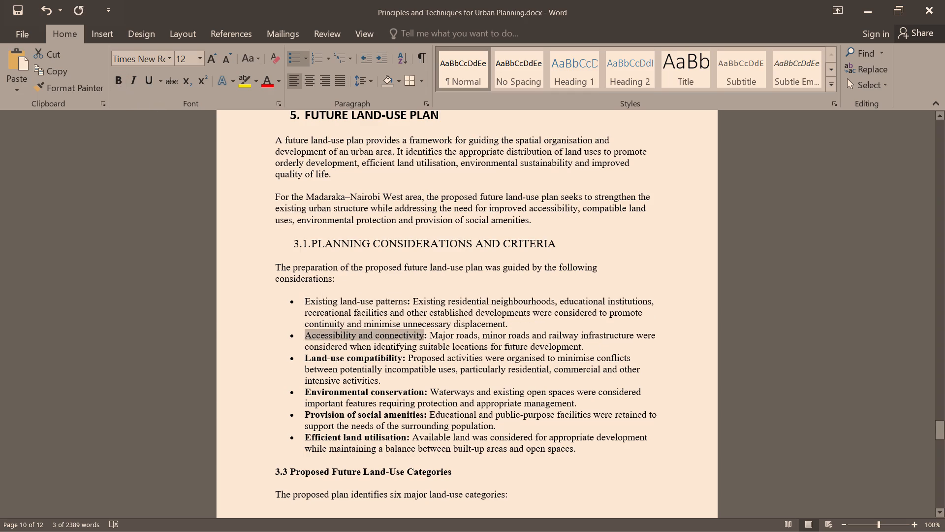
{"action": "left_click_drag", "start_coordinate": [400, 358], "coordinate": [311, 357]}
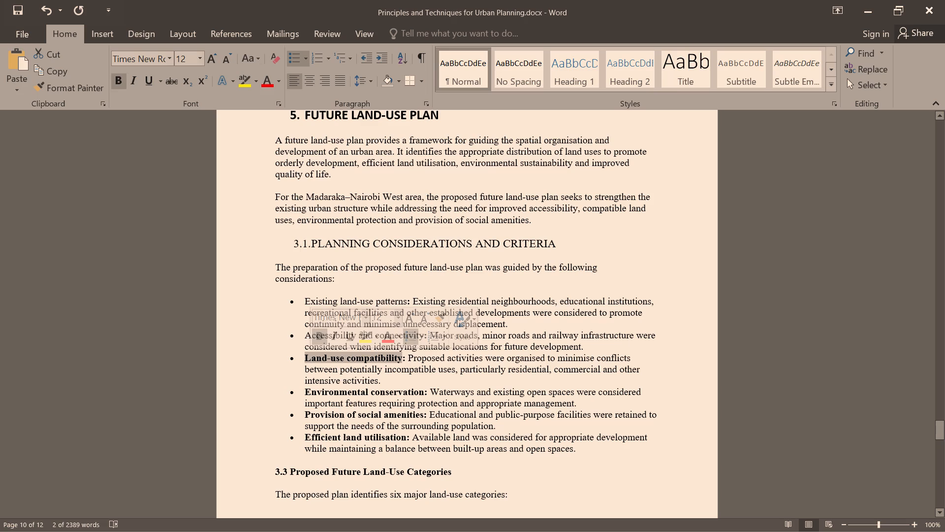
{"action": "left_click", "coordinate": [114, 79]}
Remove bold from the bullet lead-ins Environmental conservation, Provision of social amenities, and Efficient land utilisation.
{"action": "scroll", "coordinate": [380, 288], "scroll_direction": "down", "scroll_amount": 2}
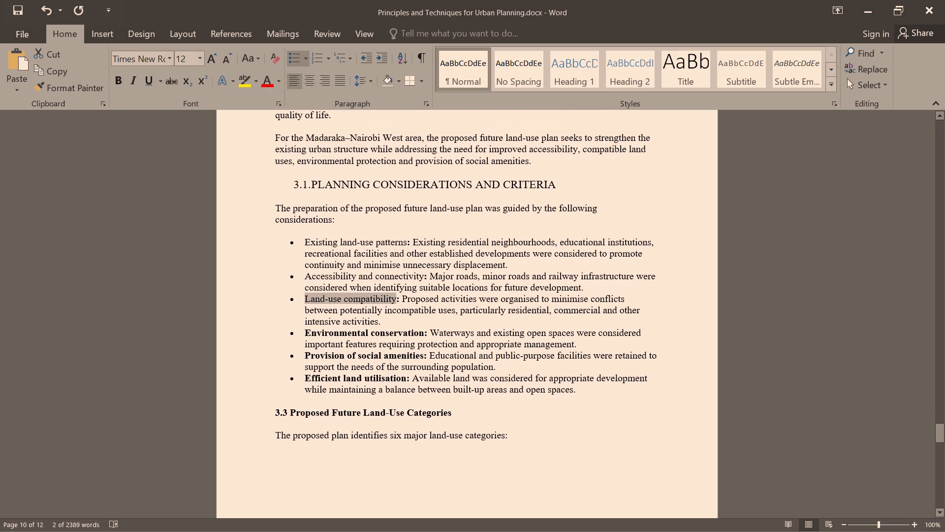
{"action": "left_click_drag", "start_coordinate": [422, 332], "coordinate": [322, 332]}
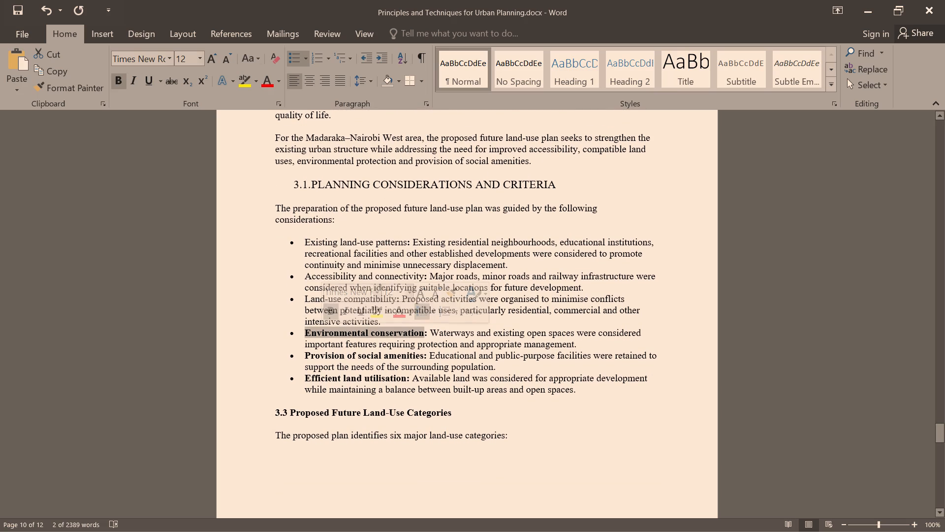
{"action": "left_click", "coordinate": [113, 83]}
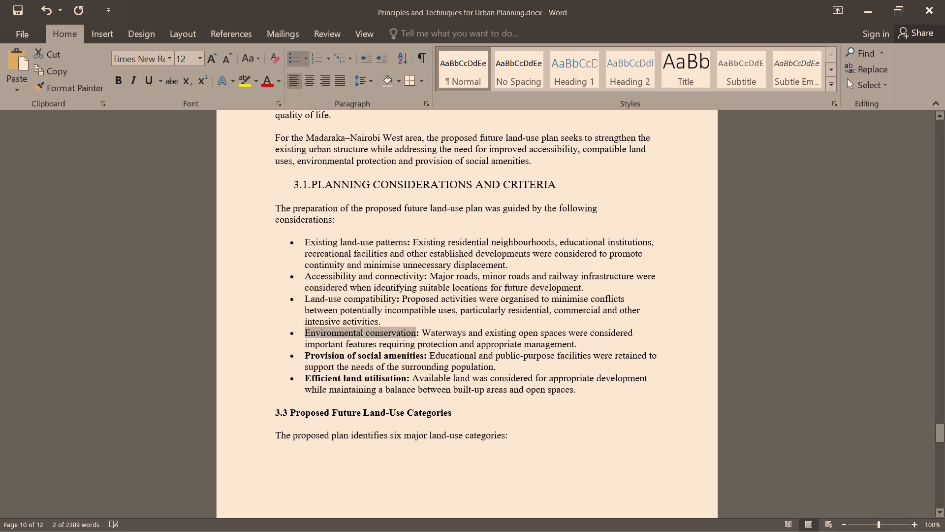
{"action": "left_click_drag", "start_coordinate": [426, 353], "coordinate": [416, 354]}
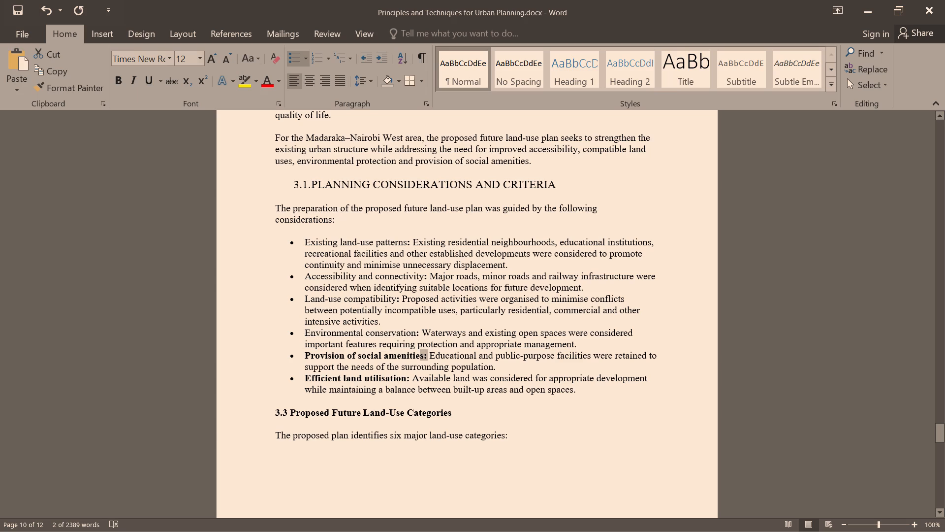
{"action": "left_click_drag", "start_coordinate": [416, 354], "coordinate": [325, 360]}
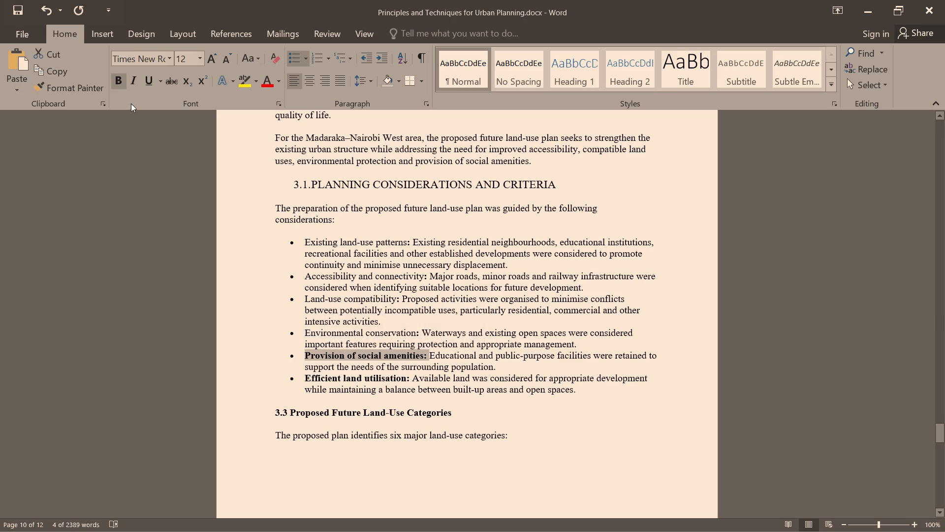
{"action": "left_click", "coordinate": [117, 81]}
{"action": "scroll", "coordinate": [399, 296], "scroll_direction": "down", "scroll_amount": 1}
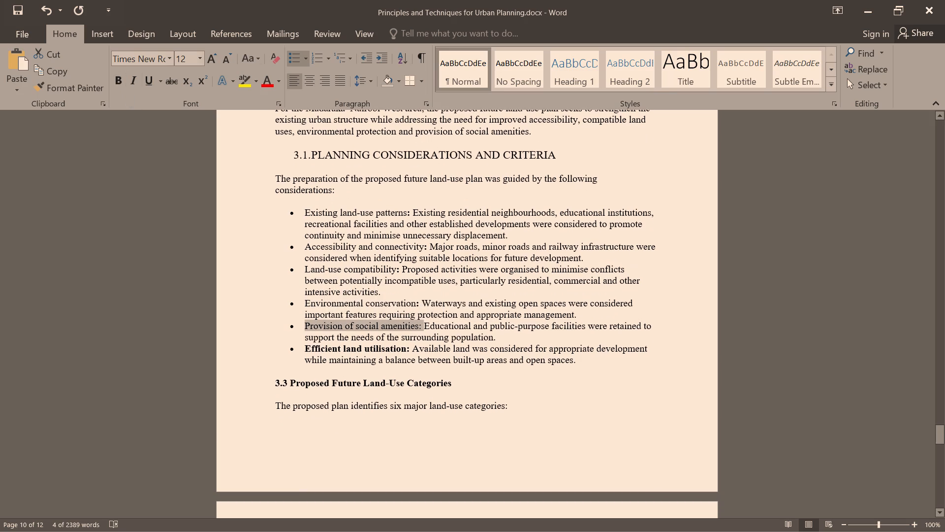
{"action": "left_click_drag", "start_coordinate": [407, 350], "coordinate": [320, 350]}
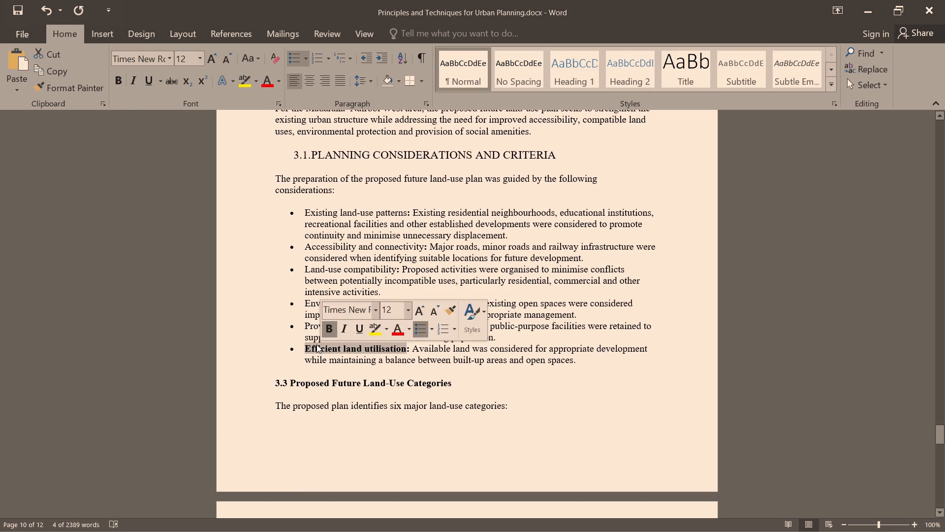
{"action": "left_click", "coordinate": [118, 79]}
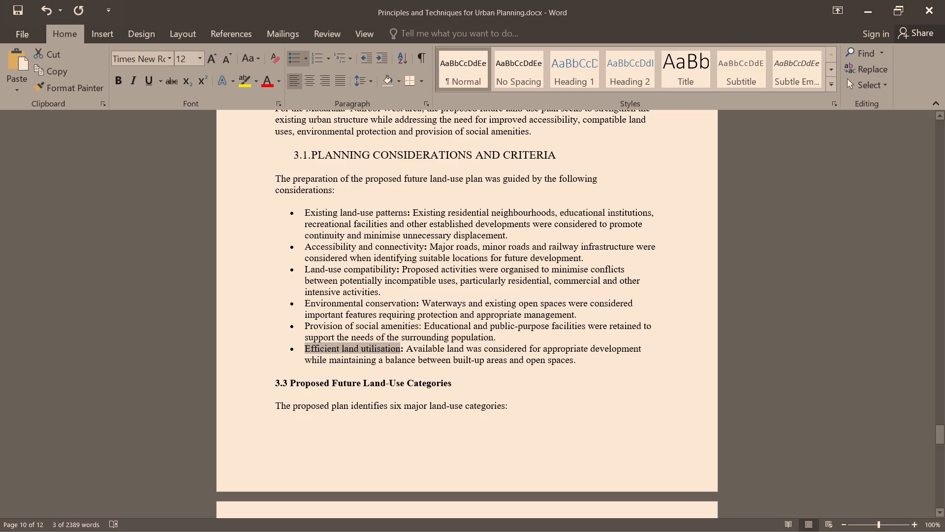
{"action": "left_click", "coordinate": [277, 313]}
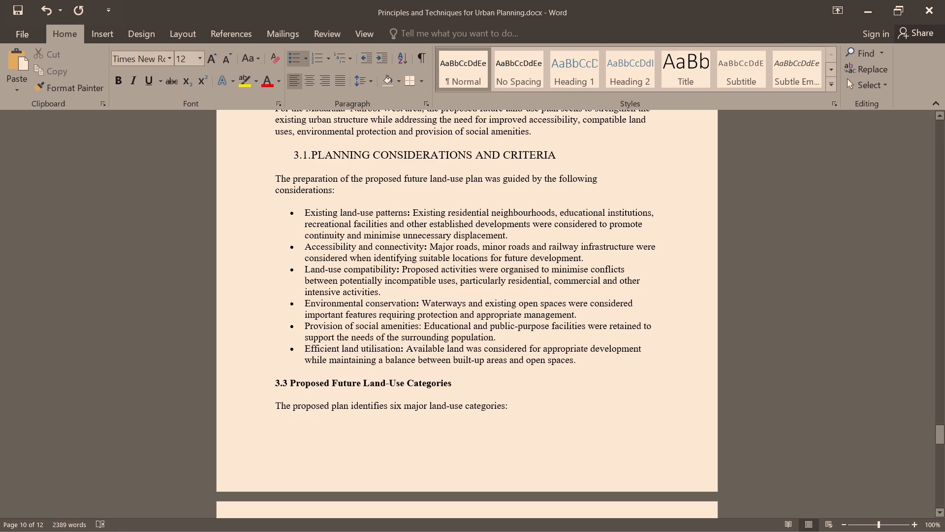
Change the bullets of all six planning considerations items to the hollow circle style.
{"action": "scroll", "coordinate": [444, 276], "scroll_direction": "down", "scroll_amount": 1}
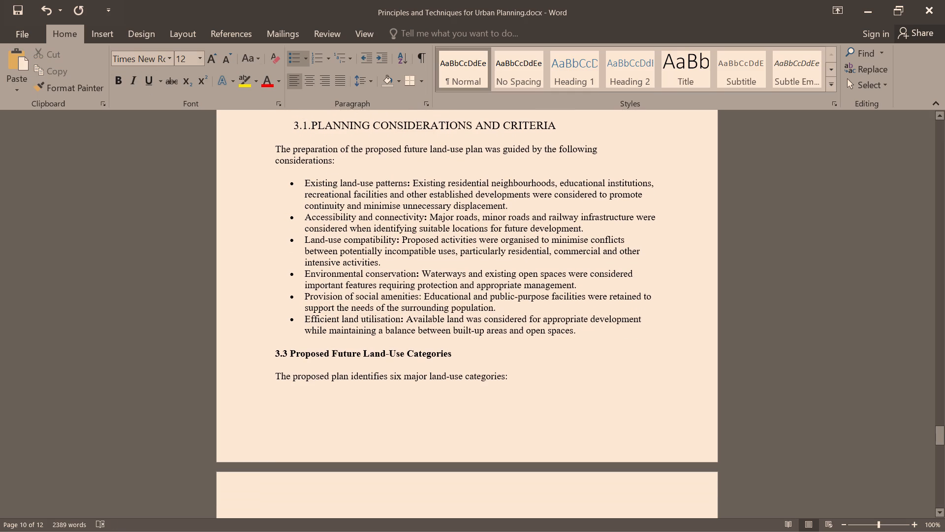
{"action": "left_click_drag", "start_coordinate": [288, 179], "coordinate": [295, 181]}
{"action": "left_click_drag", "start_coordinate": [299, 182], "coordinate": [469, 265]}
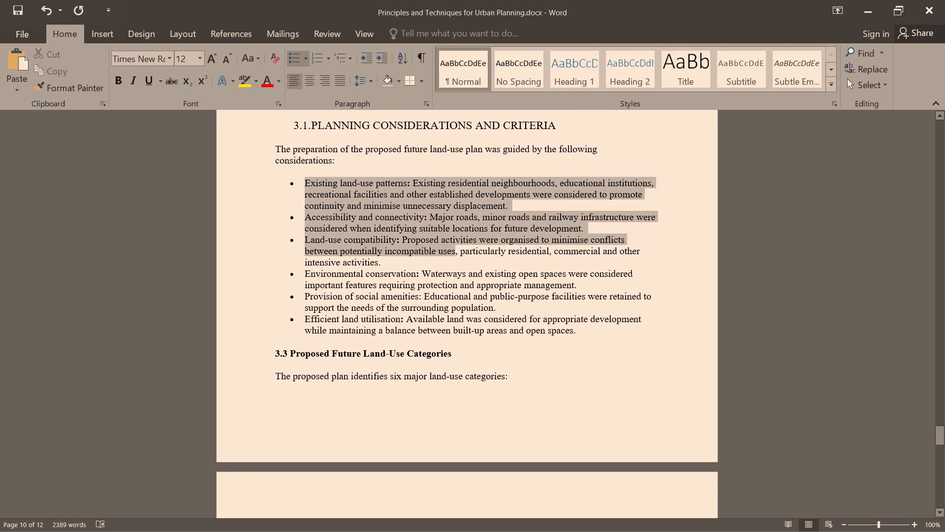
{"action": "left_click_drag", "start_coordinate": [469, 265], "coordinate": [622, 330]}
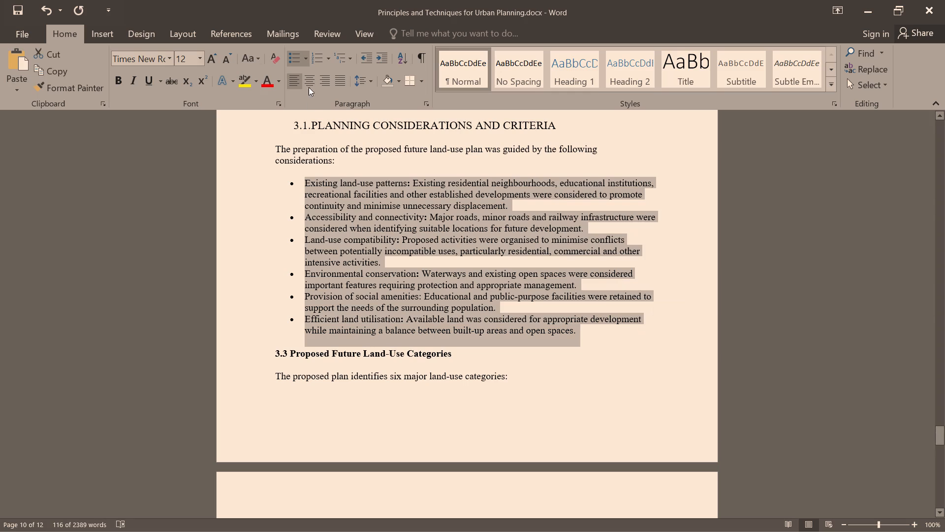
{"action": "left_click", "coordinate": [305, 56]}
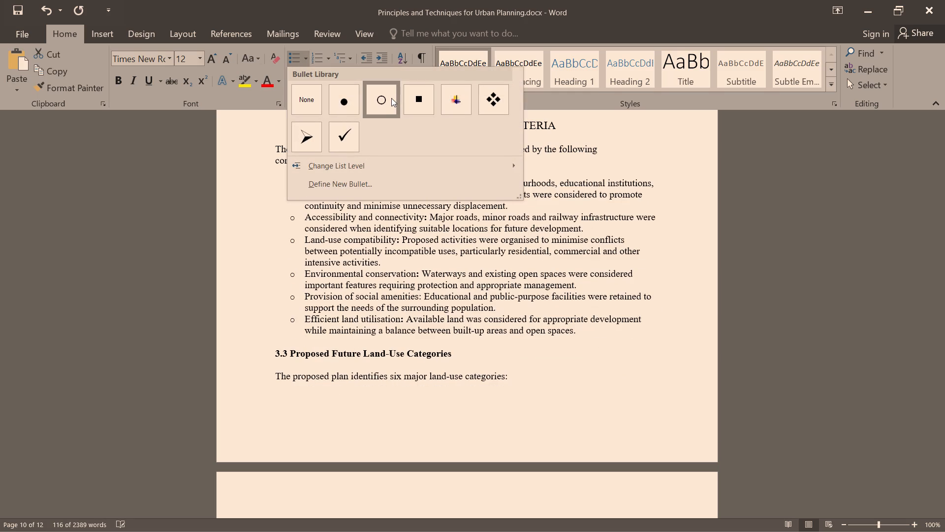
{"action": "left_click", "coordinate": [391, 98]}
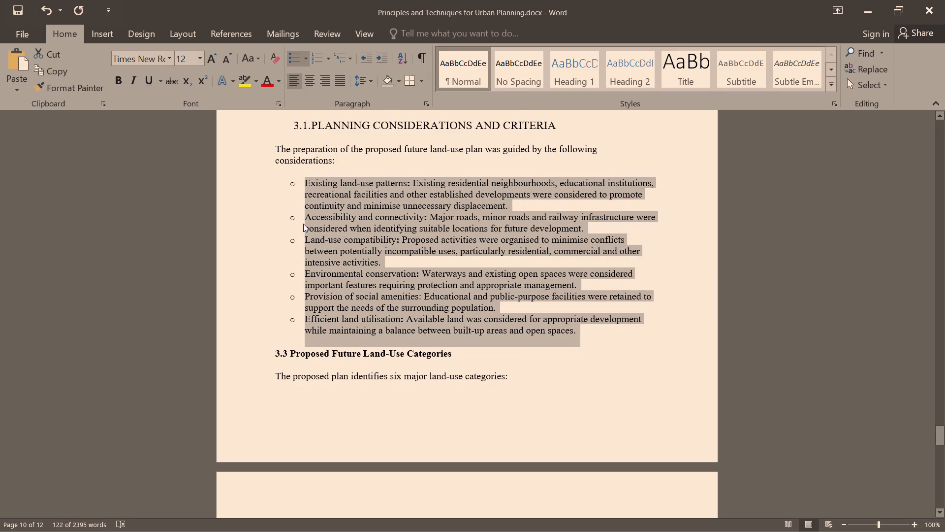
{"action": "left_click", "coordinate": [258, 229]}
{"action": "scroll", "coordinate": [378, 240], "scroll_direction": "up", "scroll_amount": 1}
{"action": "scroll", "coordinate": [447, 271], "scroll_direction": "down", "scroll_amount": 2}
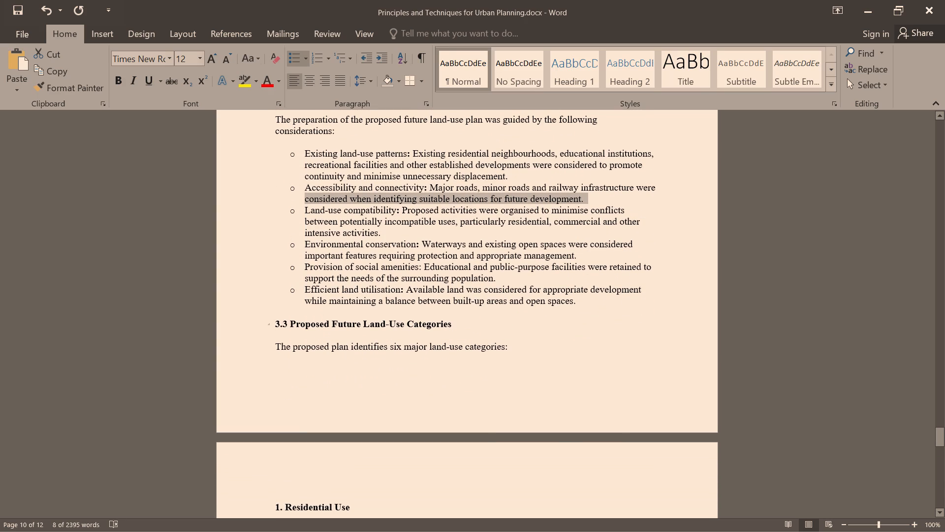
{"action": "left_click", "coordinate": [277, 233]}
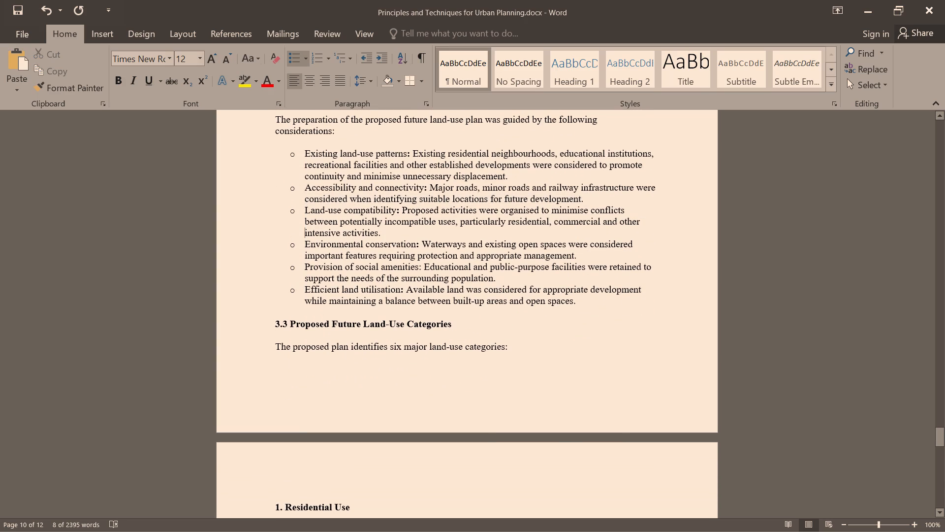
Format the Proposed Future Land-Use Categories subheading text, without its 3.3 number, as non-bold Calibri (Body) at size 14.
{"action": "left_click_drag", "start_coordinate": [455, 322], "coordinate": [341, 319]}
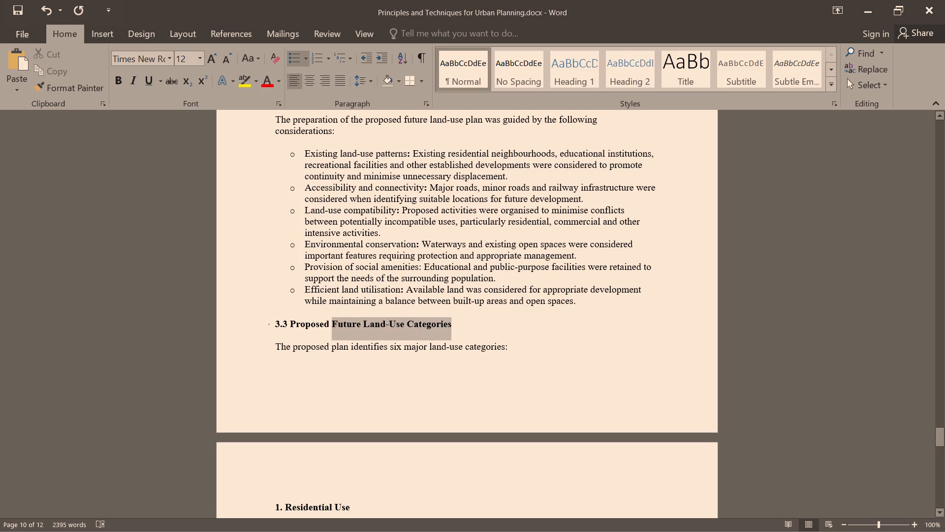
{"action": "left_click_drag", "start_coordinate": [341, 319], "coordinate": [316, 318]}
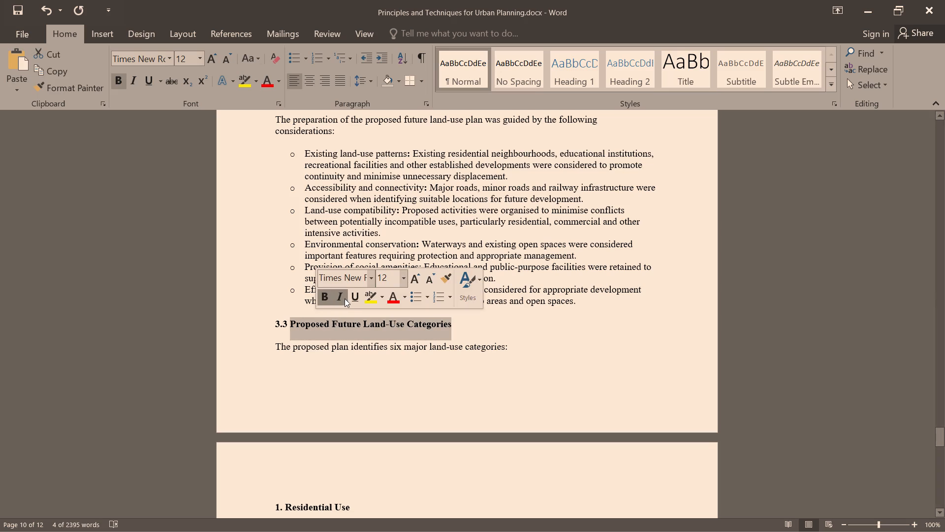
{"action": "left_click", "coordinate": [324, 297]}
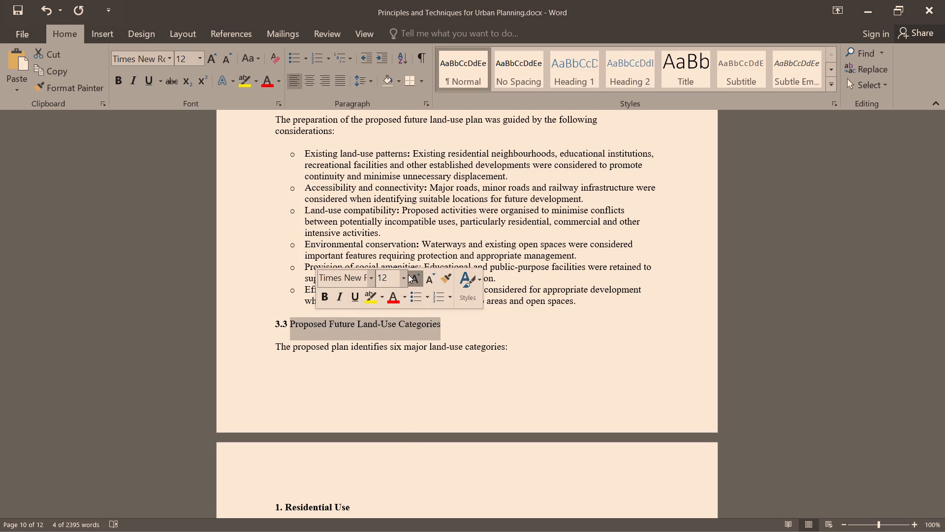
{"action": "left_click", "coordinate": [404, 273]}
{"action": "left_click", "coordinate": [386, 349]}
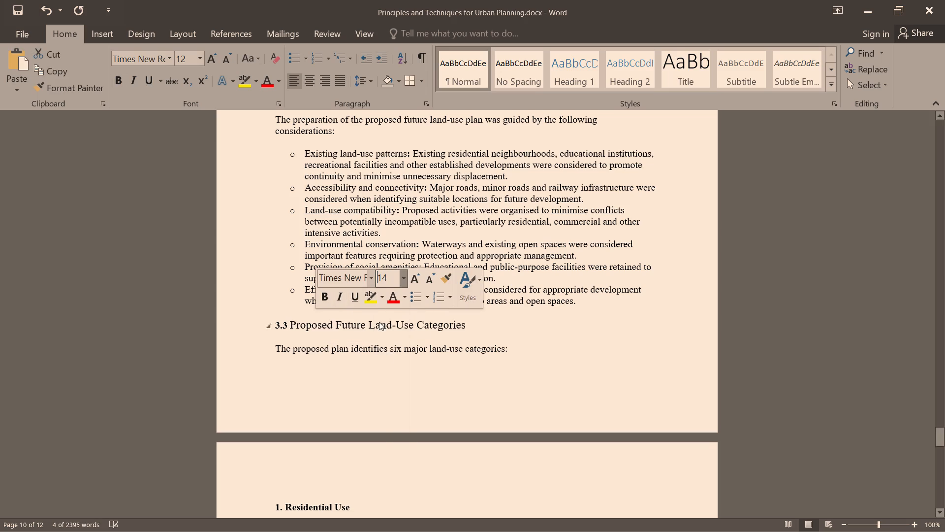
{"action": "left_click", "coordinate": [372, 282]}
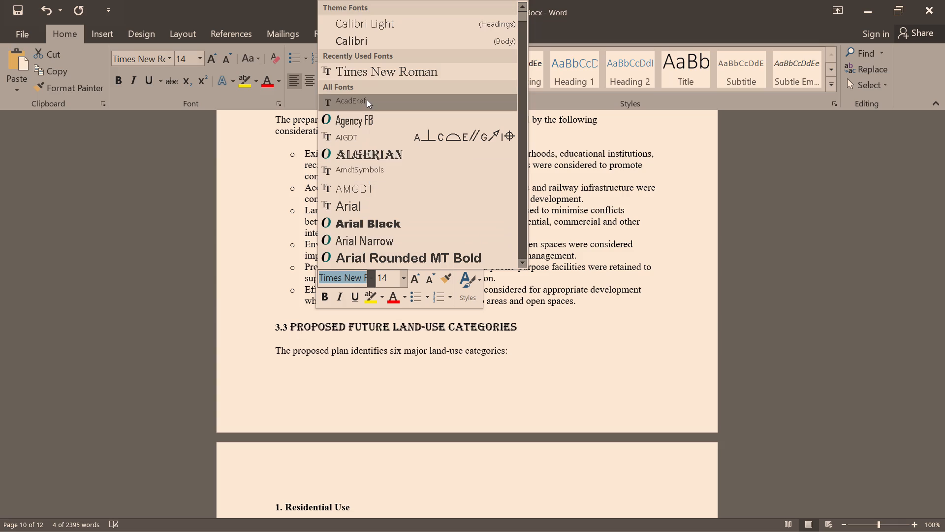
{"action": "left_click", "coordinate": [372, 35]}
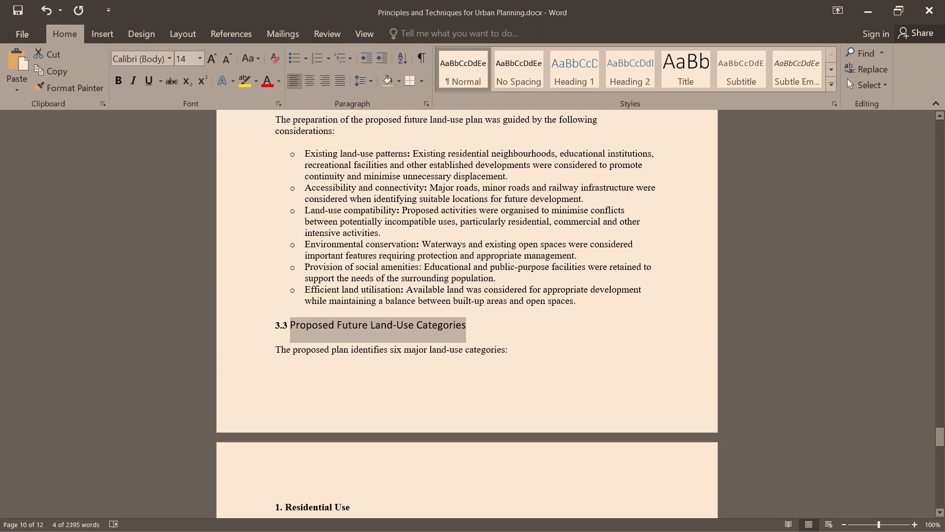
Delete the typed number 3.3 from the Proposed Future Land-Use Categories subheading.
{"action": "left_click", "coordinate": [286, 326]}
{"action": "left_click_drag", "start_coordinate": [286, 326], "coordinate": [277, 325]}
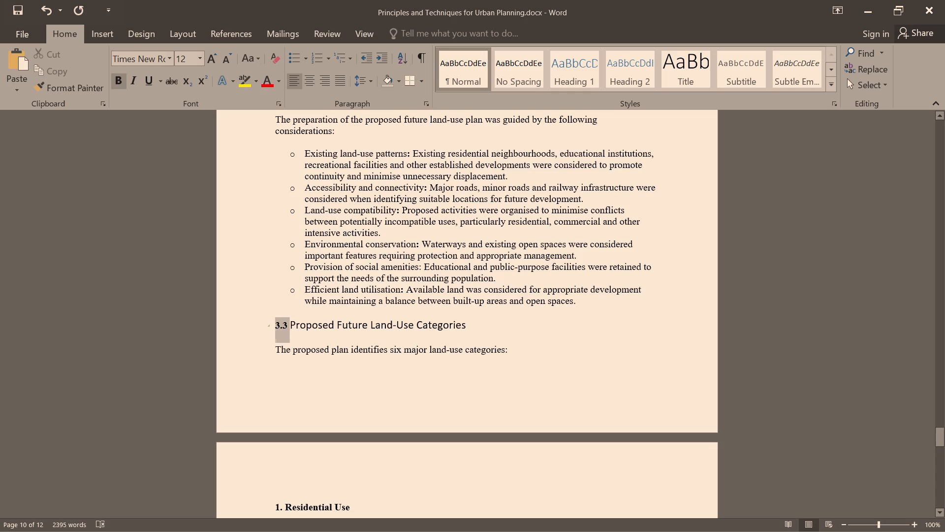
{"action": "left_click_drag", "start_coordinate": [277, 325], "coordinate": [276, 324]}
{"action": "key", "text": "BackSpace"}
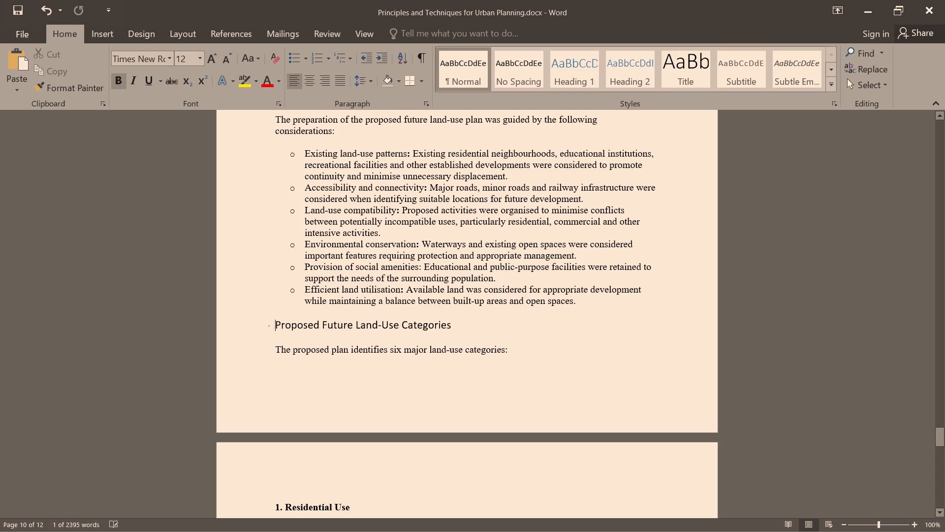
Convert the Proposed Future Land-Use Categories subheading to uppercase.
{"action": "left_click_drag", "start_coordinate": [454, 325], "coordinate": [295, 319]}
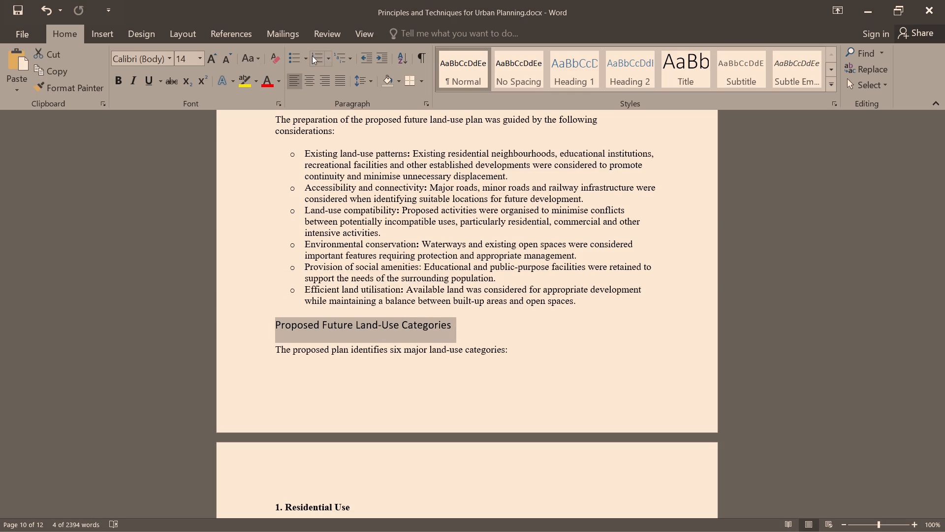
{"action": "left_click", "coordinate": [330, 57]}
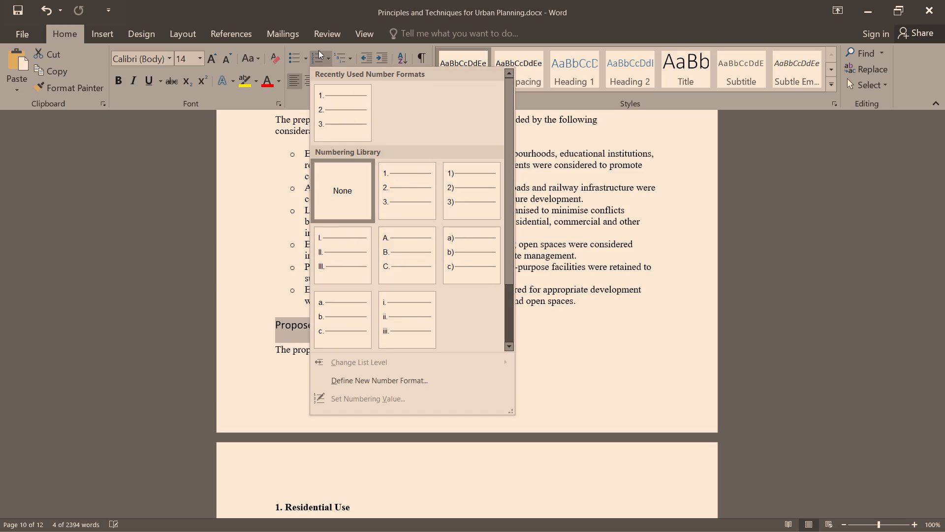
{"action": "left_click", "coordinate": [226, 158]}
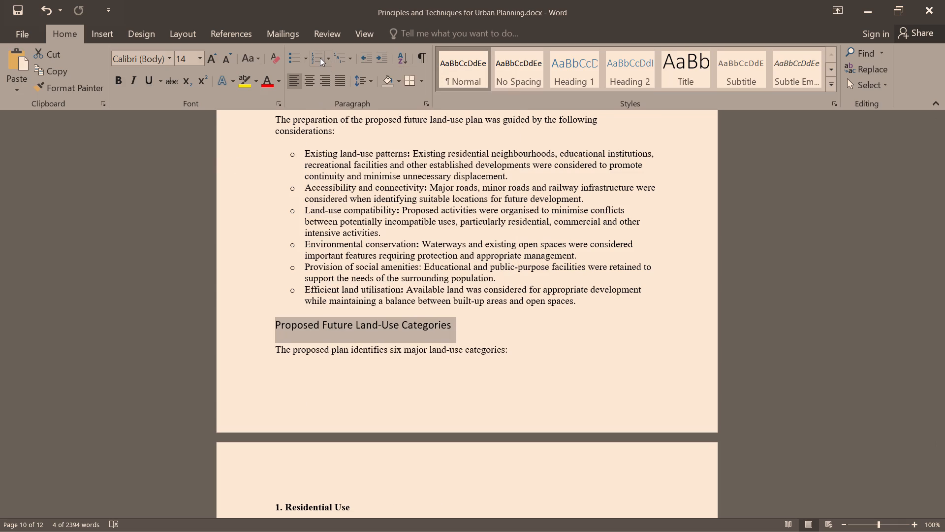
{"action": "left_click", "coordinate": [255, 60]}
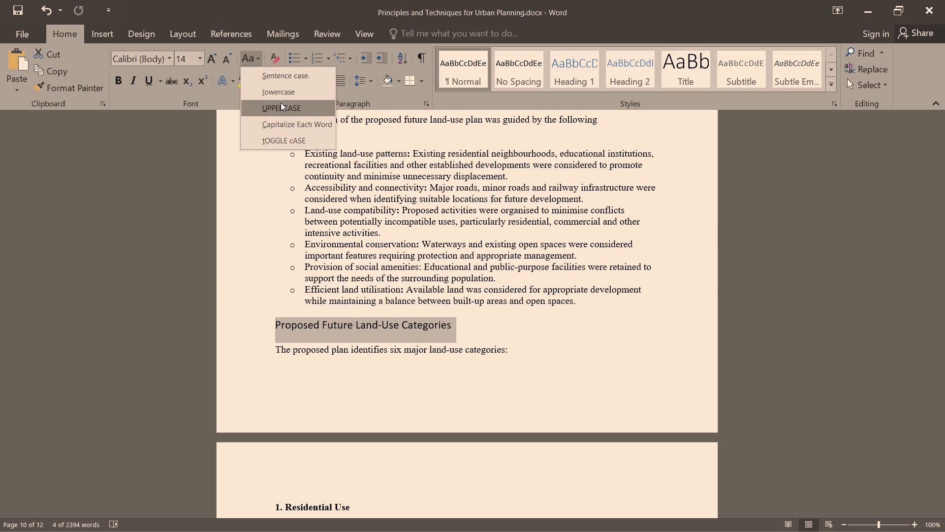
{"action": "left_click", "coordinate": [282, 105]}
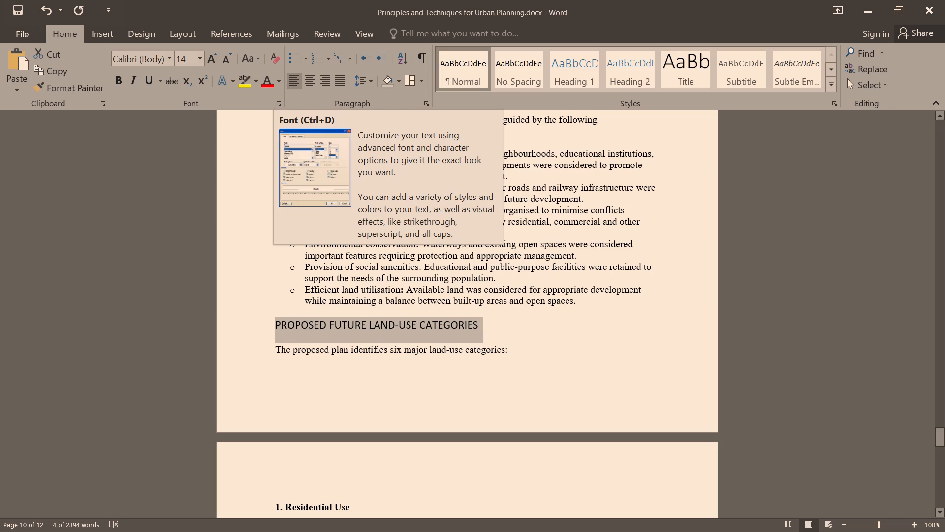
{"action": "left_click", "coordinate": [245, 248]}
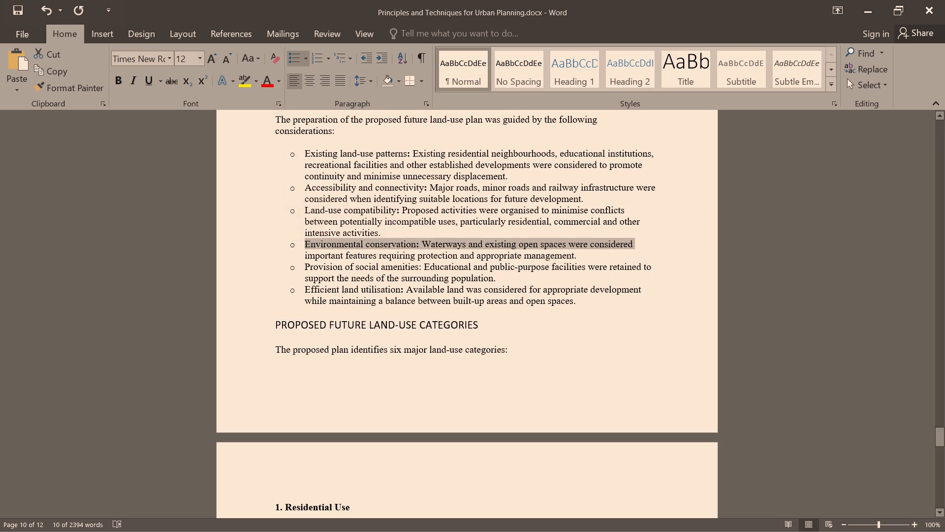
Review the remaining pages, from the six land-use category subheadings through Expected Outcomes to the Conclusion, for their heading formatting.
{"action": "scroll", "coordinate": [513, 372], "scroll_direction": "down", "scroll_amount": 11}
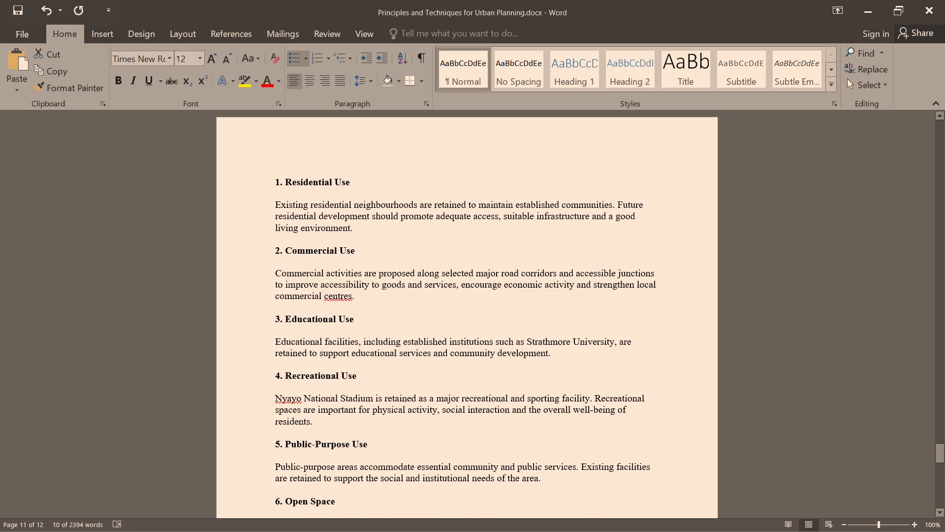
{"action": "scroll", "coordinate": [513, 372], "scroll_direction": "down", "scroll_amount": 14}
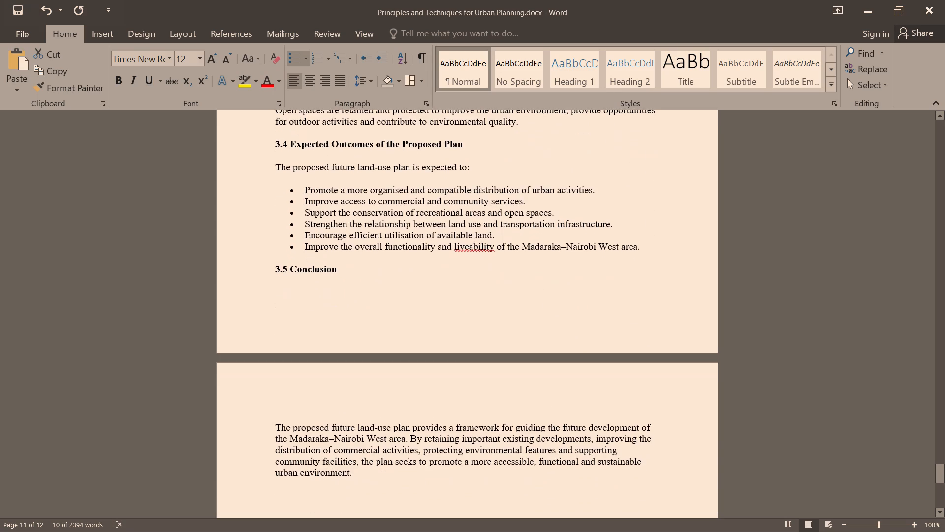
{"action": "scroll", "coordinate": [513, 372], "scroll_direction": "up", "scroll_amount": 8}
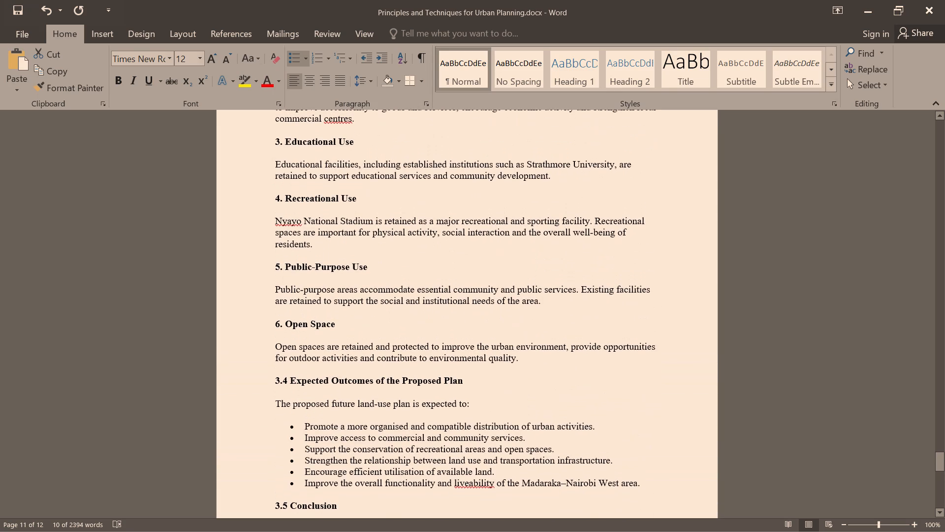
{"action": "scroll", "coordinate": [526, 367], "scroll_direction": "up", "scroll_amount": 5}
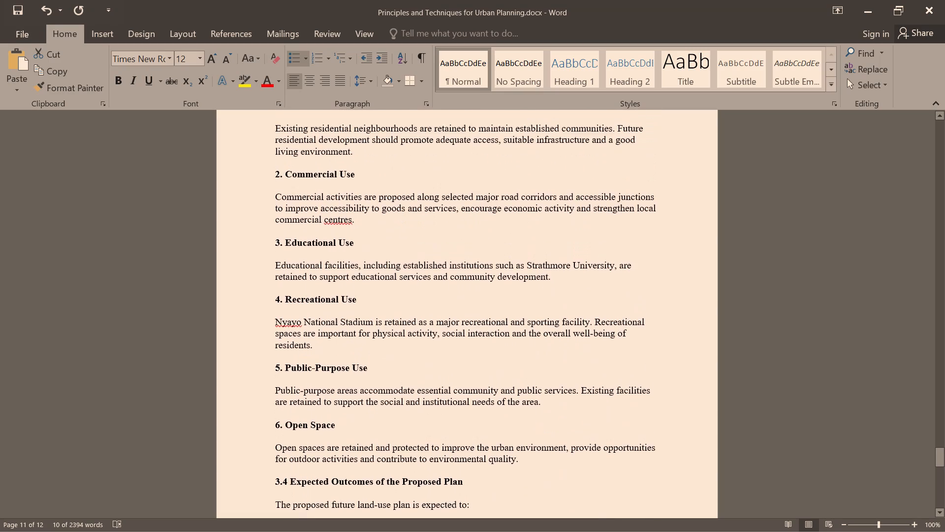
{"action": "scroll", "coordinate": [526, 367], "scroll_direction": "up", "scroll_amount": 1}
{"action": "scroll", "coordinate": [526, 367], "scroll_direction": "down", "scroll_amount": 1}
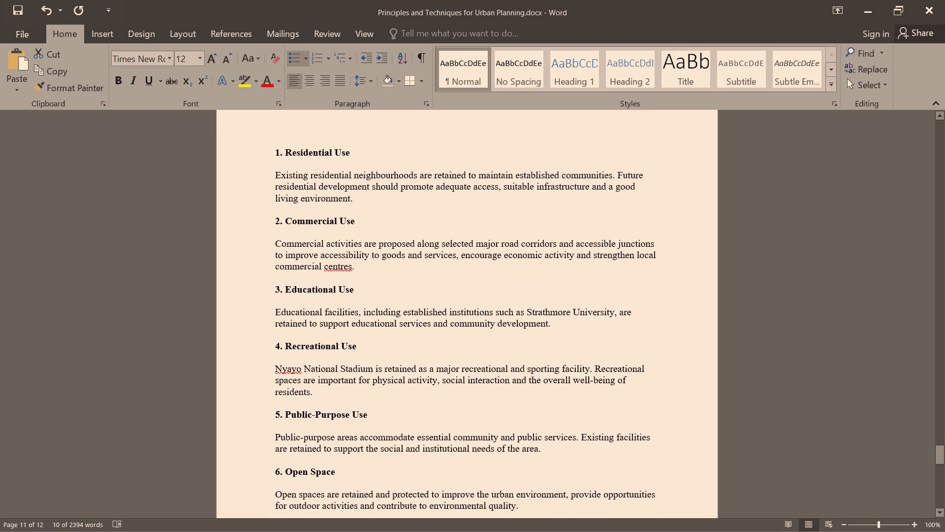
{"action": "scroll", "coordinate": [405, 396], "scroll_direction": "down", "scroll_amount": 1}
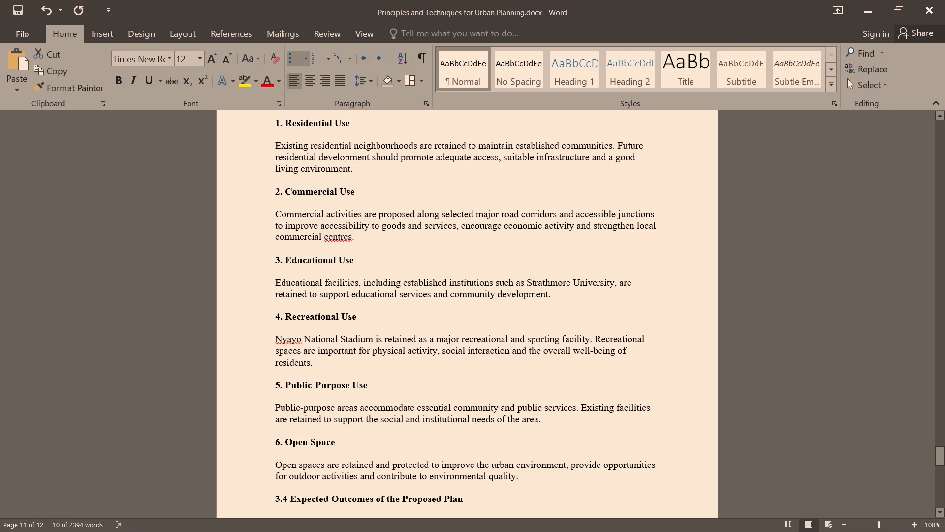
{"action": "scroll", "coordinate": [395, 287], "scroll_direction": "up", "scroll_amount": 1}
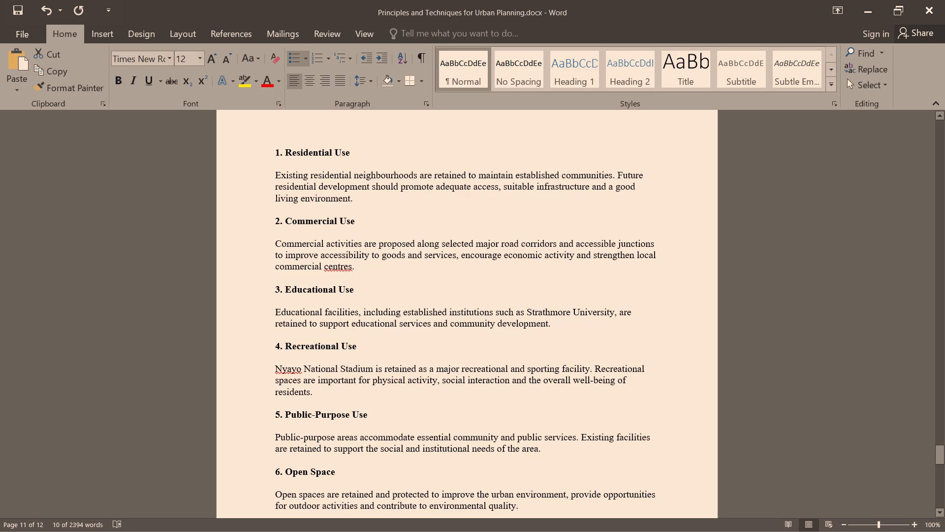
Number the Proposed Future Land-Use Categories subheading as 3.2. in the same list format as the 3.1. subheading.
{"action": "scroll", "coordinate": [426, 204], "scroll_direction": "up", "scroll_amount": 9}
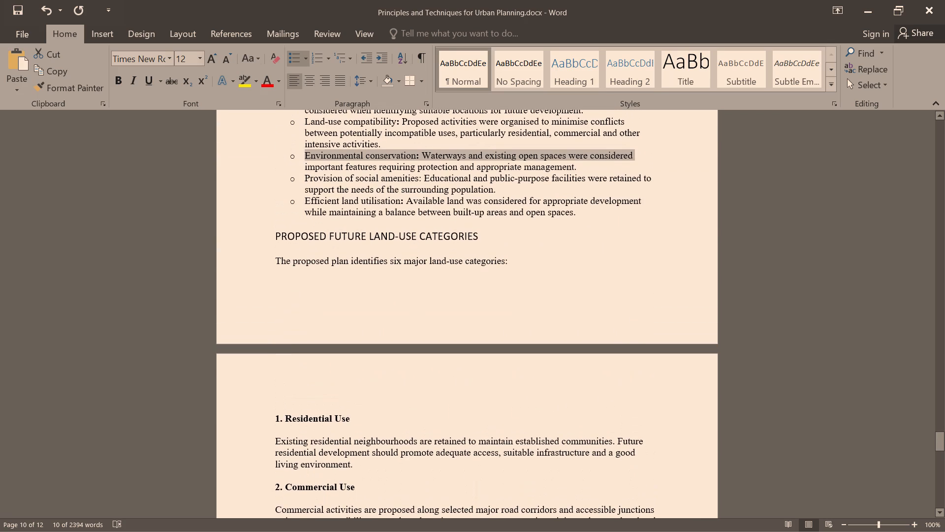
{"action": "left_click", "coordinate": [277, 236]}
{"action": "key", "text": "3"}
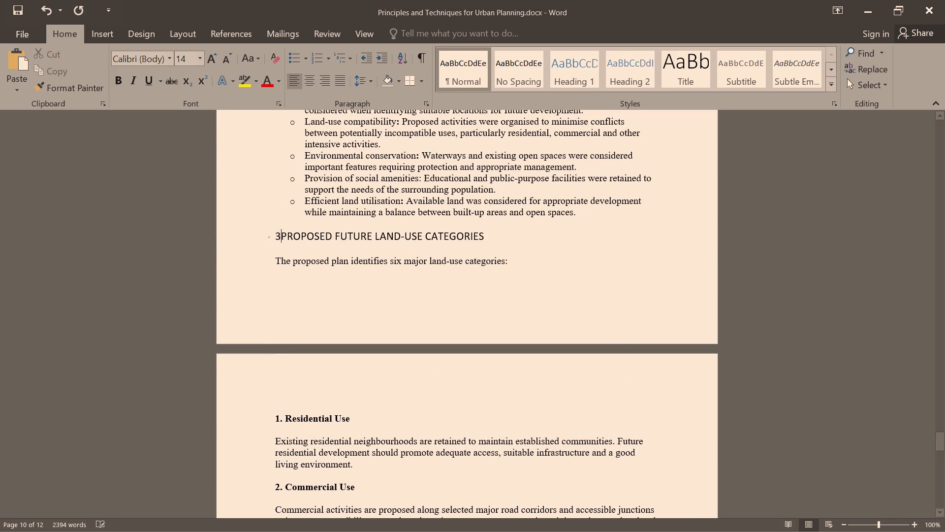
{"action": "key", "text": "period"}
{"action": "key", "text": "2"}
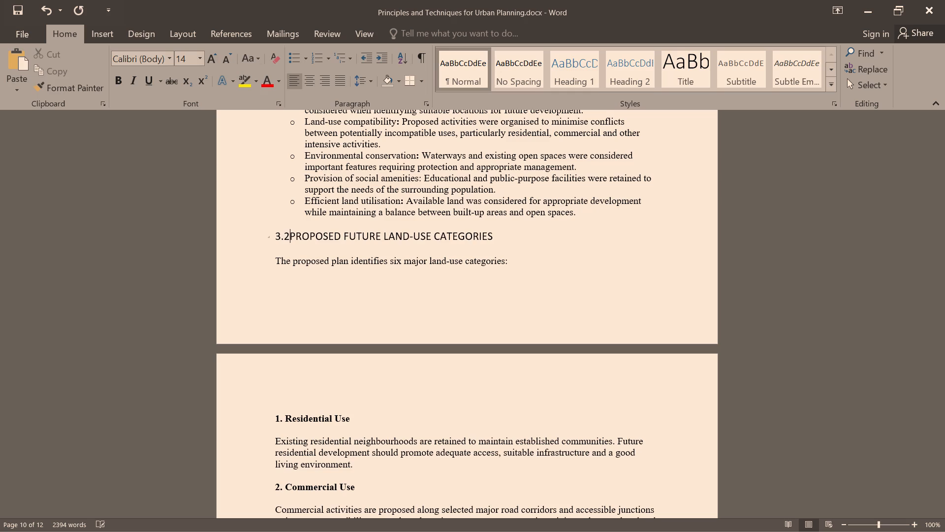
{"action": "type", "text": "."}
{"action": "key", "text": "space"}
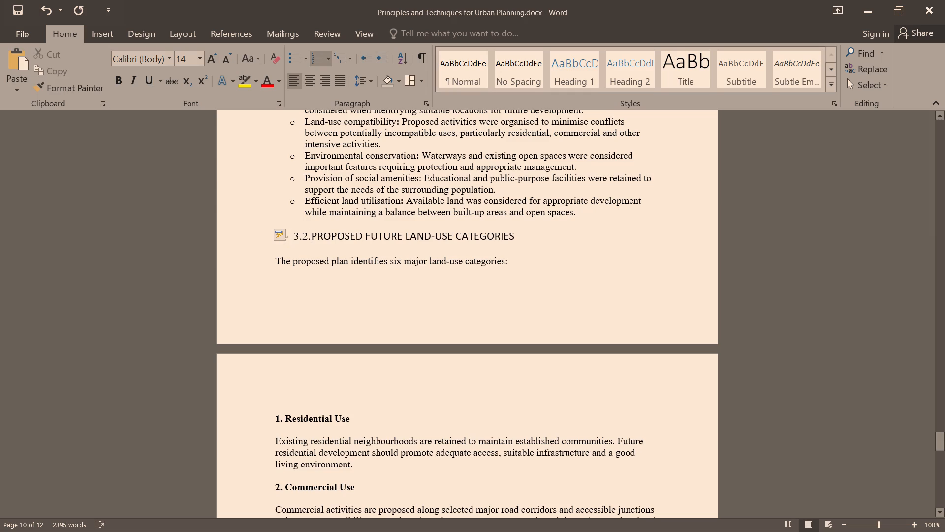
{"action": "scroll", "coordinate": [419, 254], "scroll_direction": "up", "scroll_amount": 6}
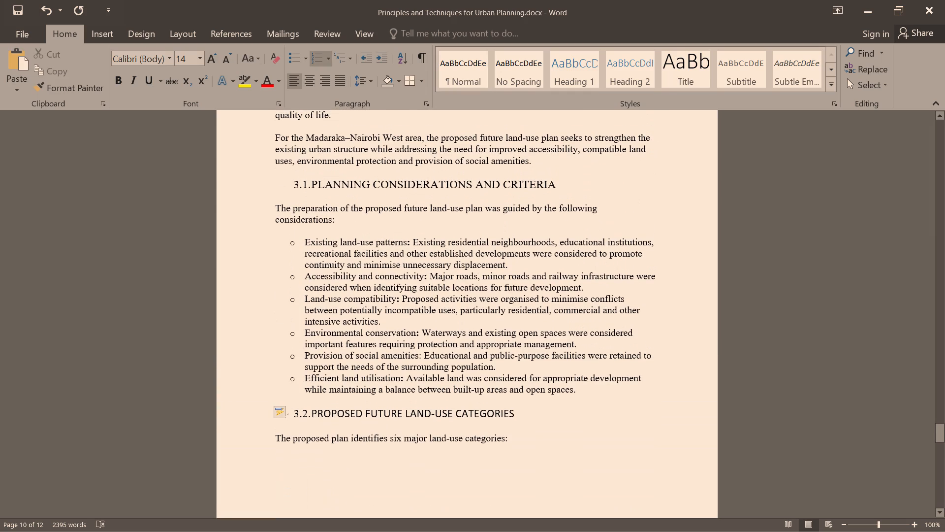
{"action": "left_click", "coordinate": [309, 186]}
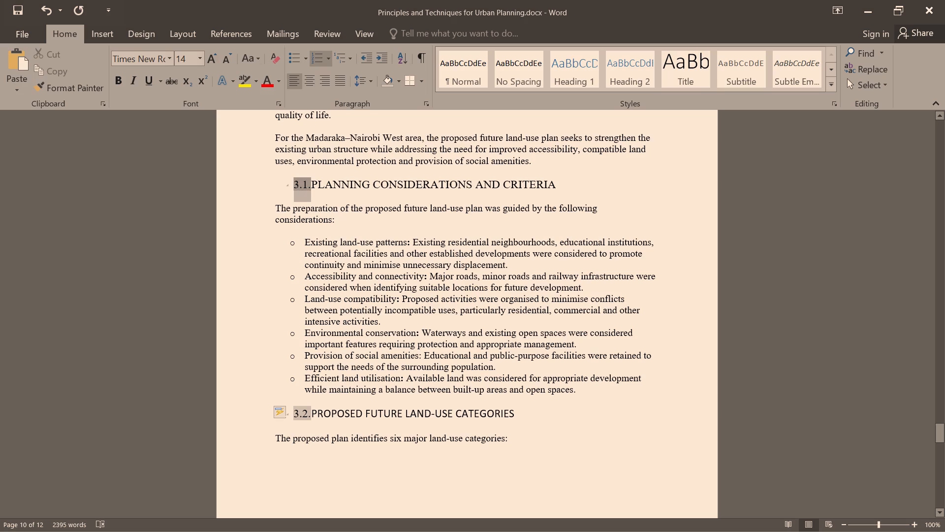
Apply the Subtitle style to the 1. Residential Use subheading and set its font colour to Automatic black.
{"action": "scroll", "coordinate": [374, 342], "scroll_direction": "down", "scroll_amount": 12}
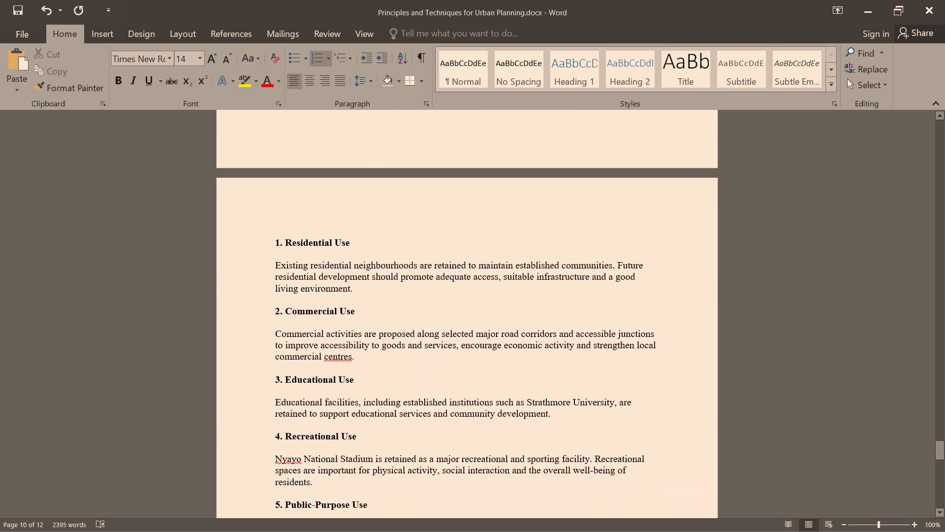
{"action": "scroll", "coordinate": [367, 263], "scroll_direction": "up", "scroll_amount": 3}
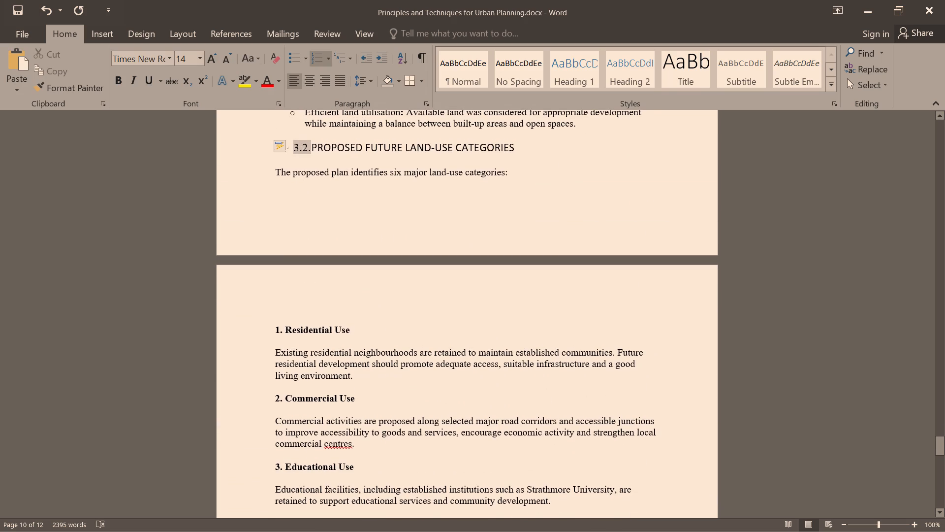
{"action": "scroll", "coordinate": [380, 308], "scroll_direction": "down", "scroll_amount": 1}
{"action": "left_click_drag", "start_coordinate": [352, 299], "coordinate": [299, 298]}
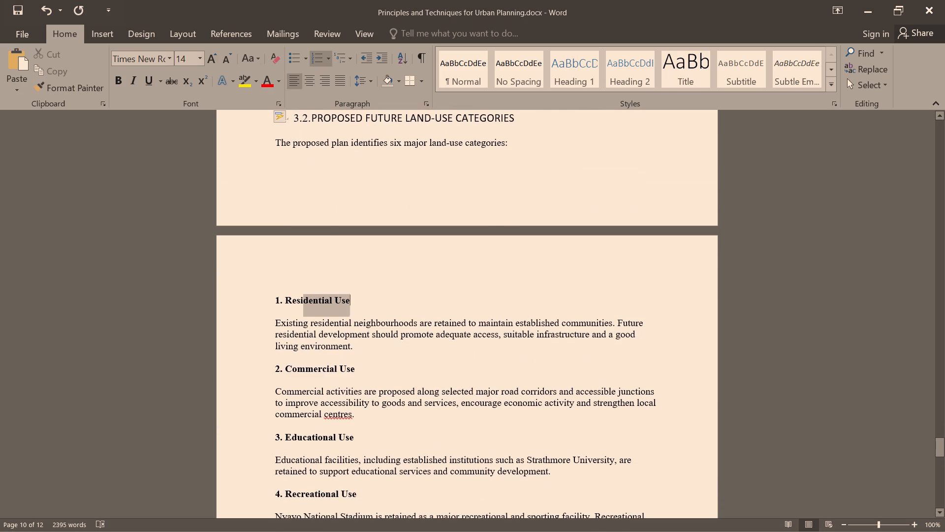
{"action": "left_click_drag", "start_coordinate": [299, 298], "coordinate": [275, 295]}
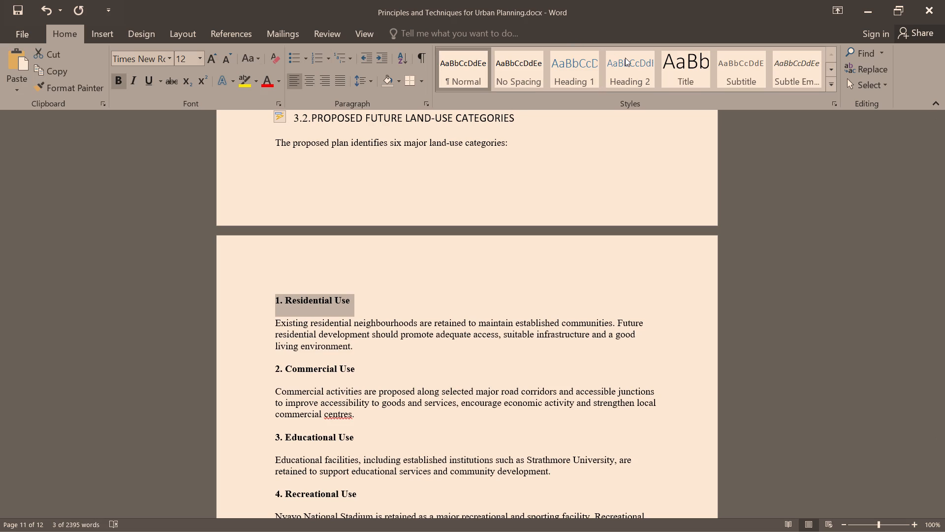
{"action": "left_click", "coordinate": [738, 68]}
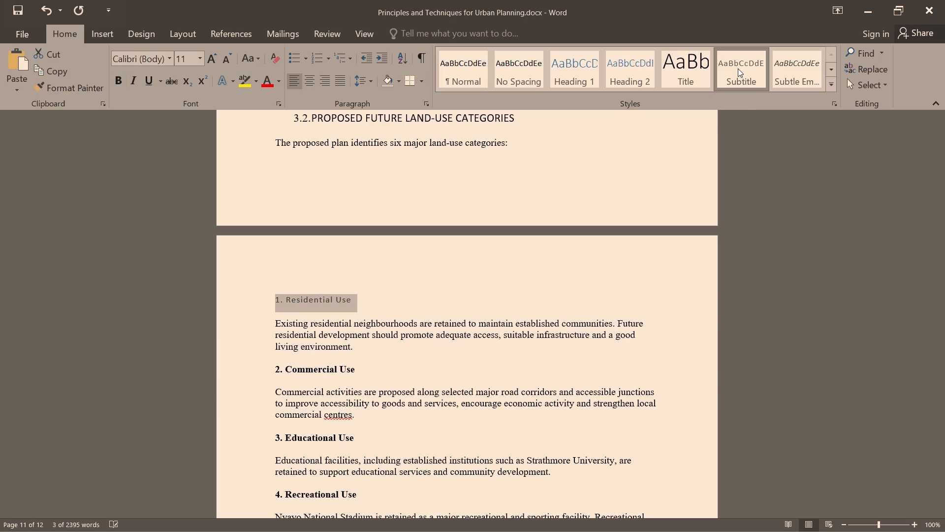
{"action": "left_click", "coordinate": [277, 77]}
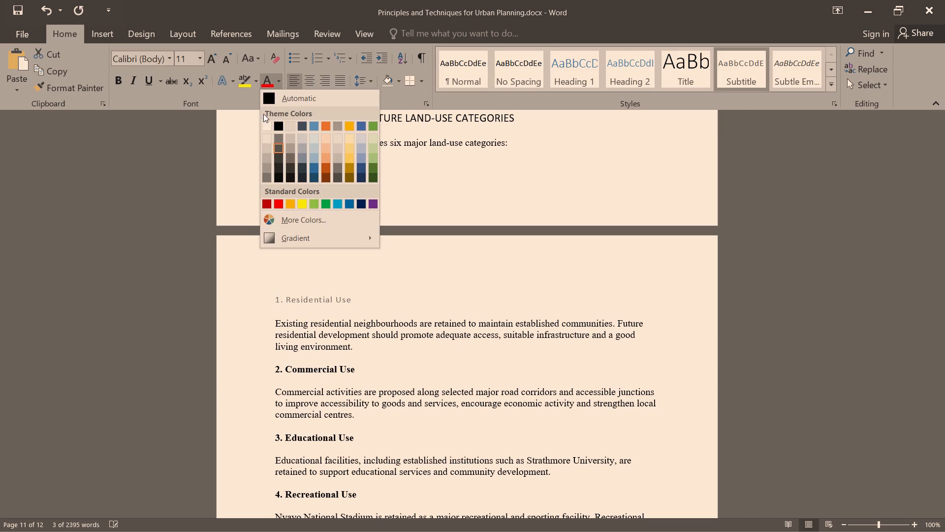
{"action": "left_click", "coordinate": [269, 98]}
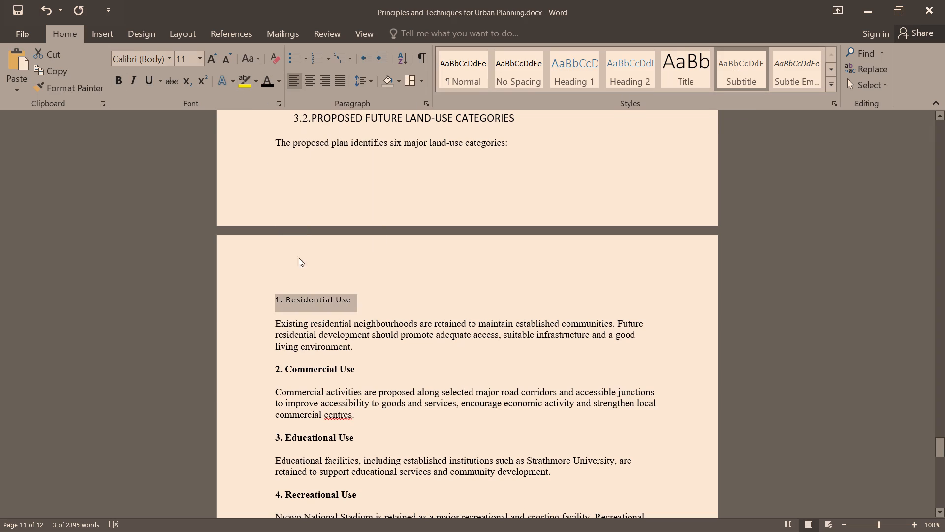
Delete the typed number 1. from in front of the Residential Use subheading.
{"action": "scroll", "coordinate": [386, 265], "scroll_direction": "down", "scroll_amount": 2}
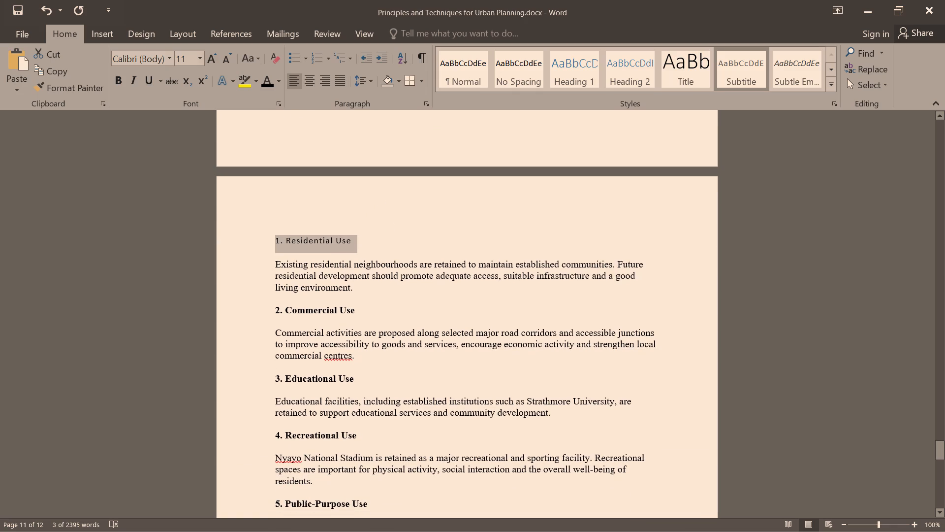
{"action": "left_click", "coordinate": [271, 257]}
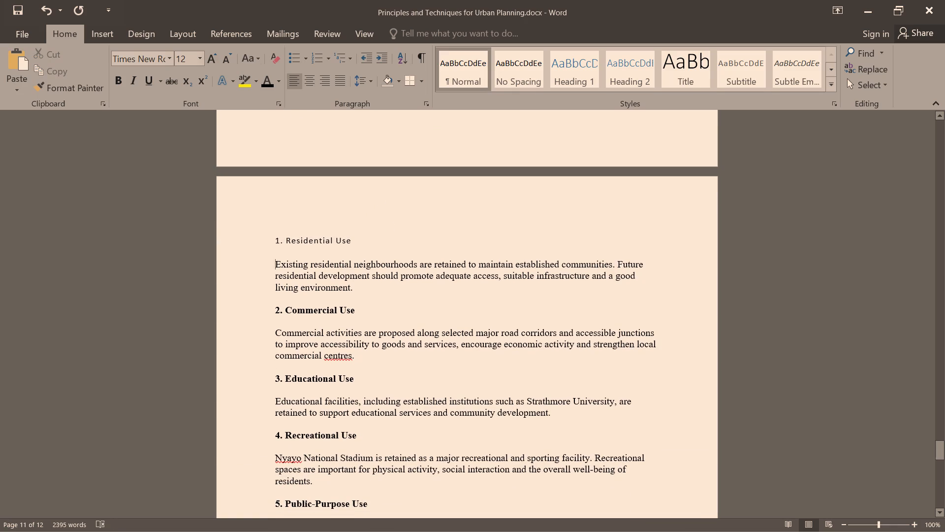
{"action": "left_click_drag", "start_coordinate": [283, 239], "coordinate": [274, 241]}
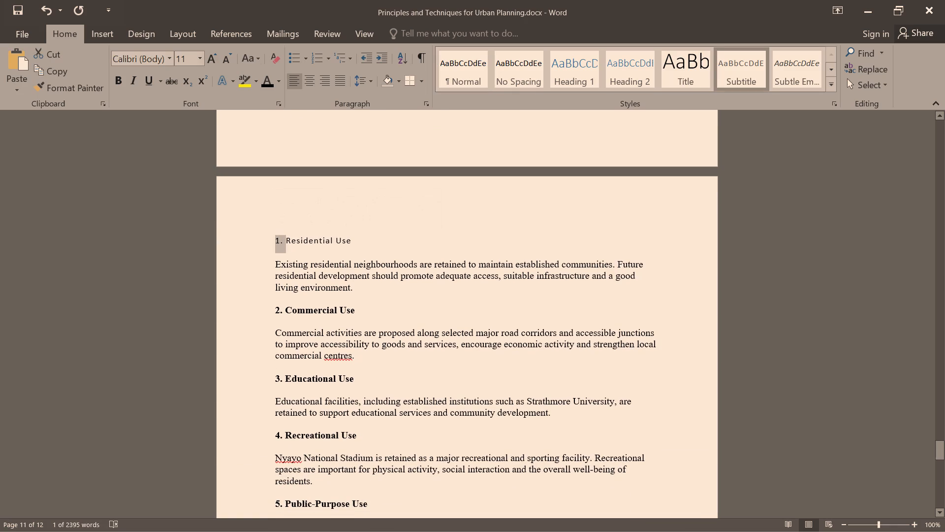
{"action": "left_click", "coordinate": [482, 229]}
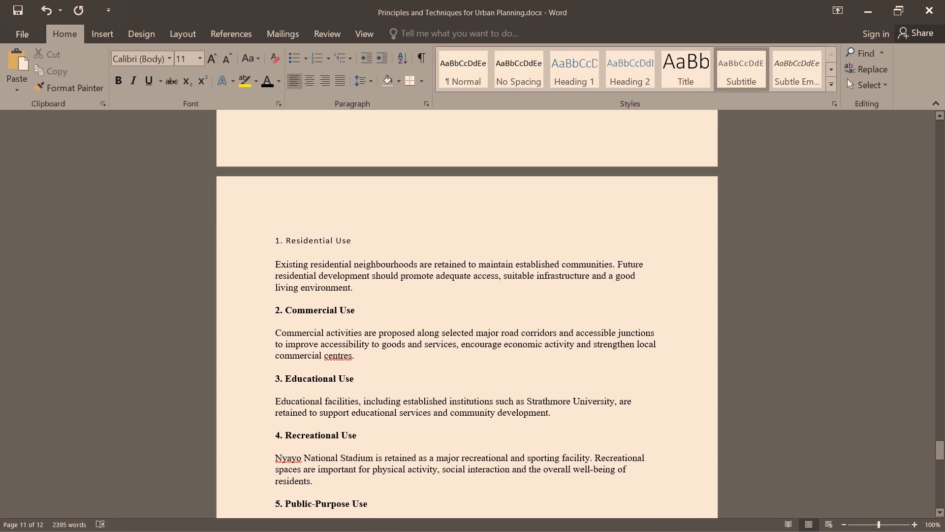
{"action": "left_click", "coordinate": [283, 240]}
{"action": "key", "text": "BackSpace"}
{"action": "key", "text": "BackSpace"}
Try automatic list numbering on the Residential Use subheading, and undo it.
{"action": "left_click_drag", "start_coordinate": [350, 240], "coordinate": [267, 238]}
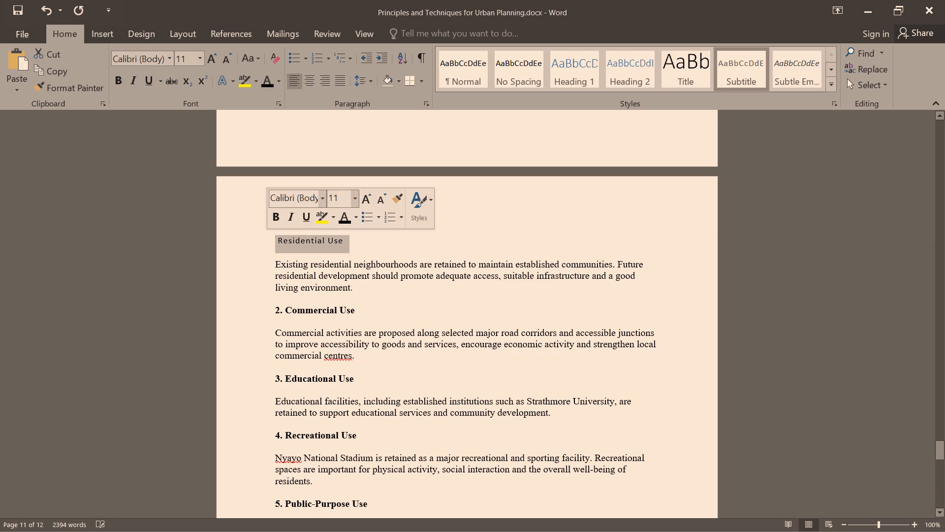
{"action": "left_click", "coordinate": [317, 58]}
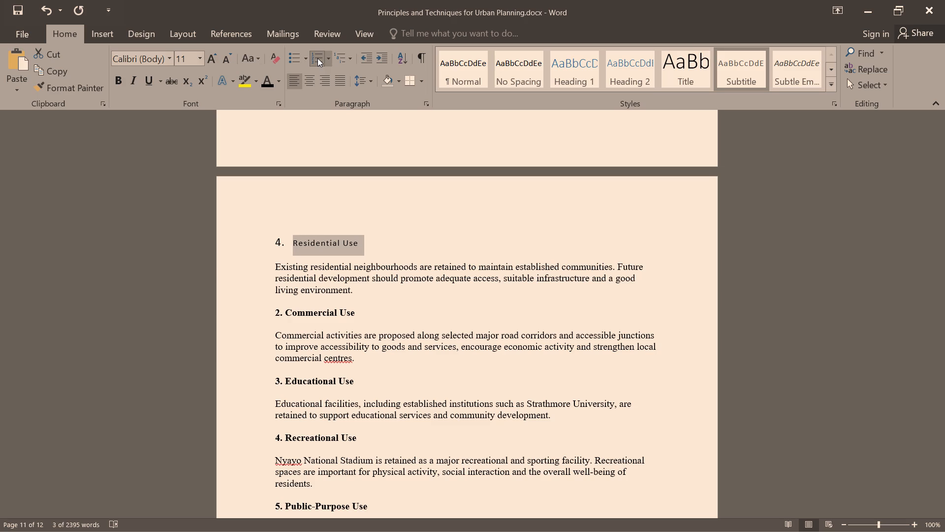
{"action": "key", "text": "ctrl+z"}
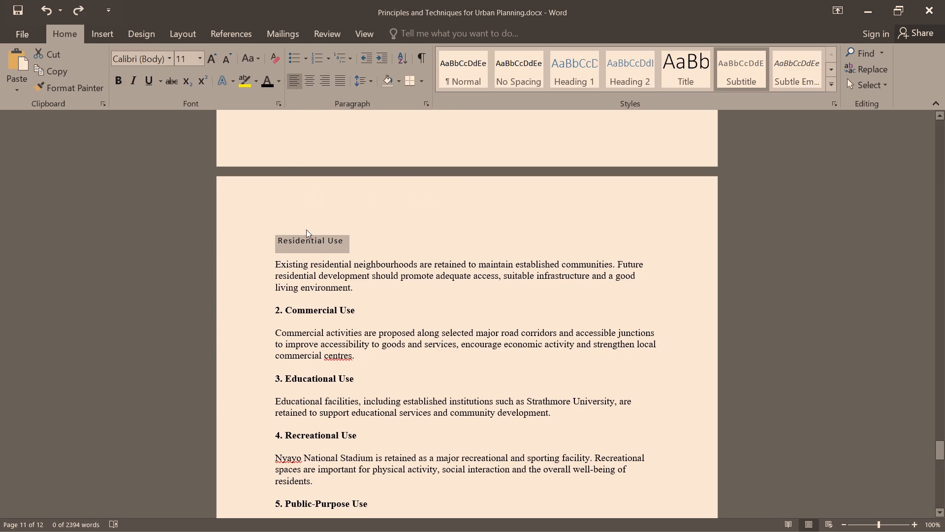
Apply the Subtitle style to the Commercial Use subheading text, leaving out its typed number 2.
{"action": "scroll", "coordinate": [422, 237], "scroll_direction": "down", "scroll_amount": 2}
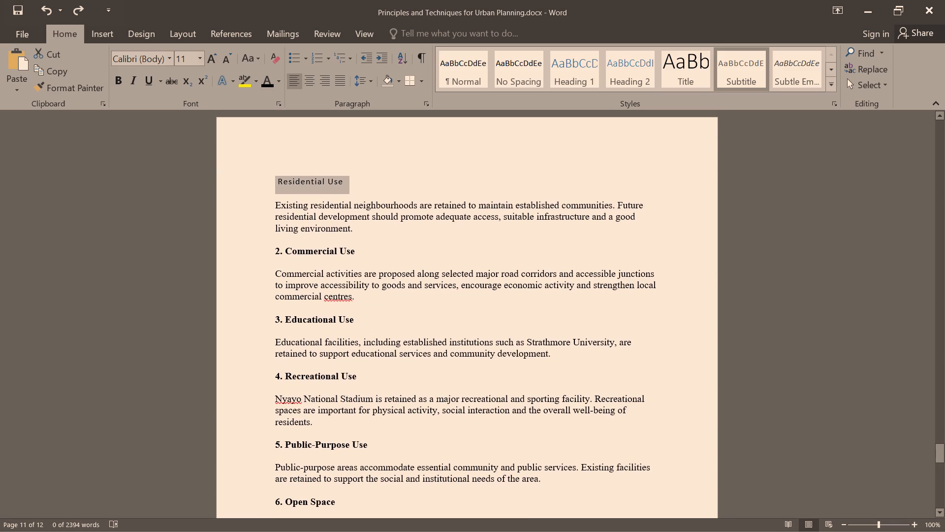
{"action": "left_click_drag", "start_coordinate": [356, 253], "coordinate": [285, 253]}
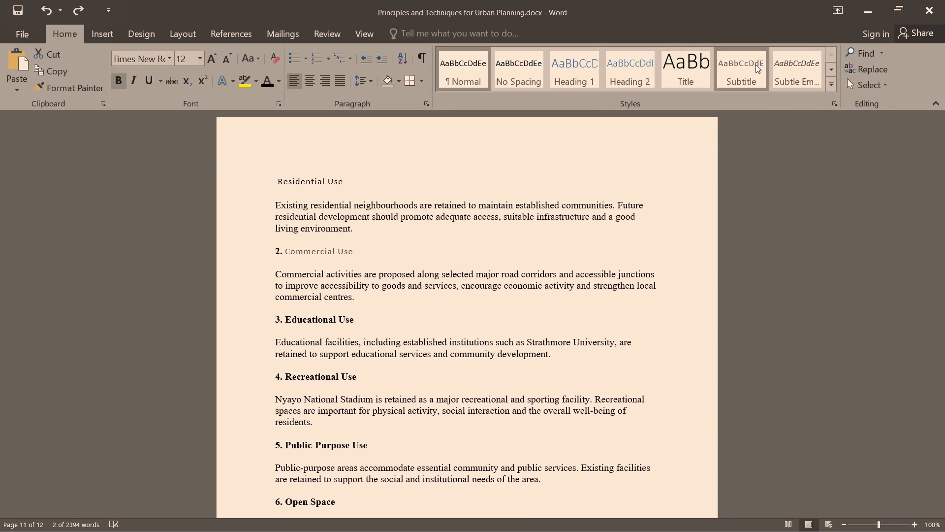
{"action": "left_click", "coordinate": [756, 65]}
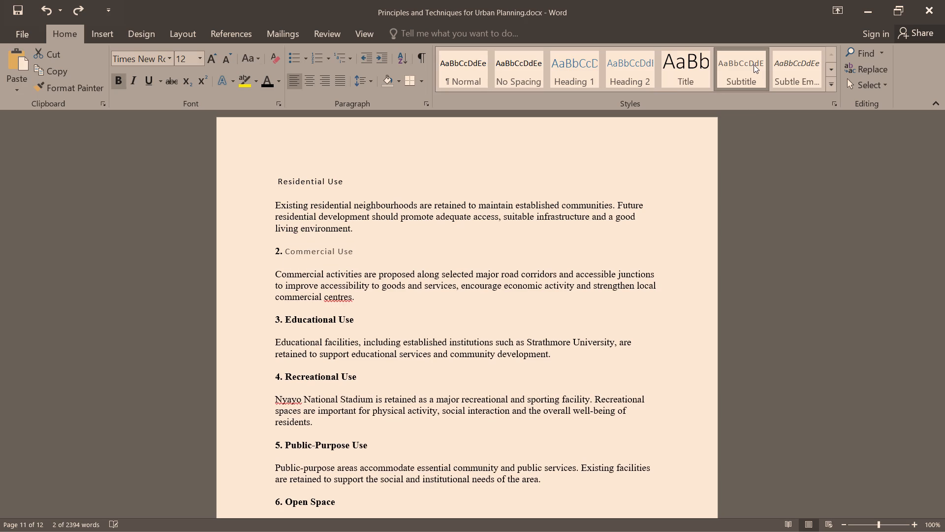
Set the font size of the Residential Use subheading to 12, keeping its Subtitle style.
{"action": "left_click_drag", "start_coordinate": [344, 179], "coordinate": [329, 179]}
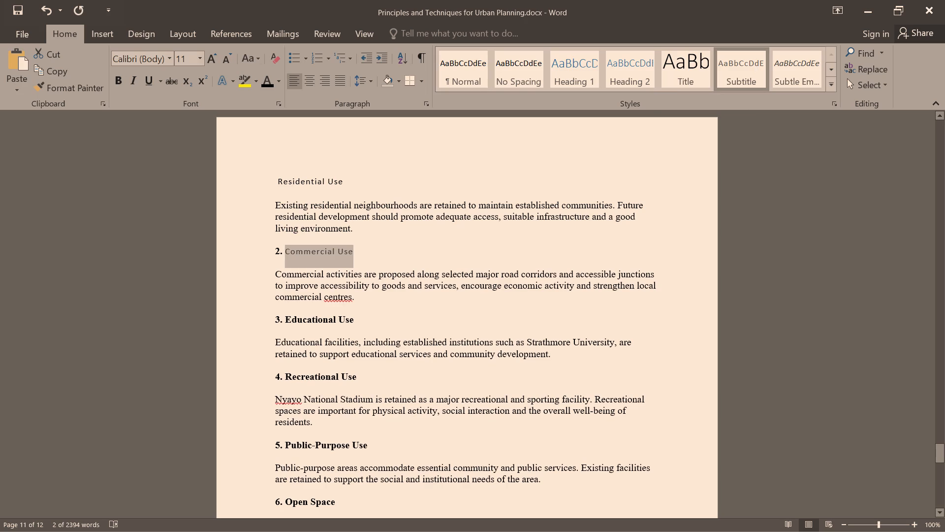
{"action": "left_click_drag", "start_coordinate": [329, 179], "coordinate": [276, 179]}
{"action": "scroll", "coordinate": [379, 254], "scroll_direction": "down", "scroll_amount": 1}
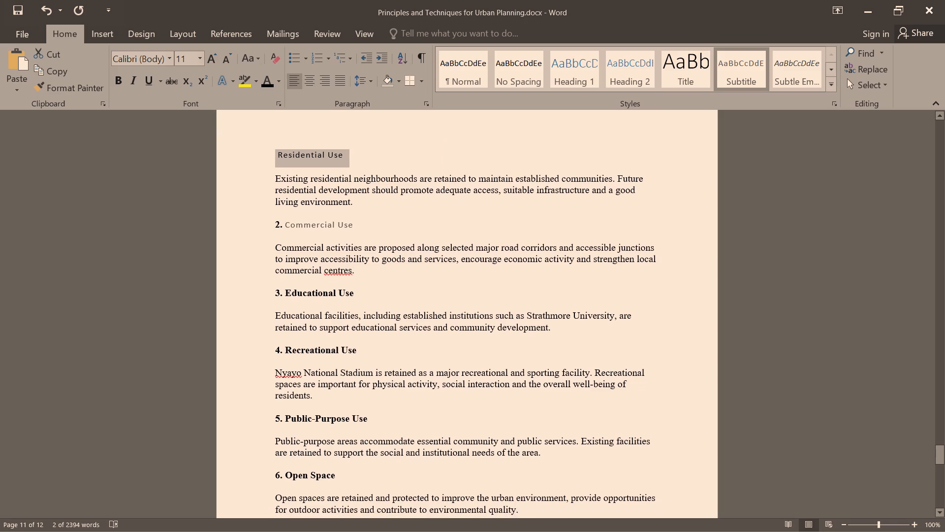
{"action": "left_click", "coordinate": [832, 69]}
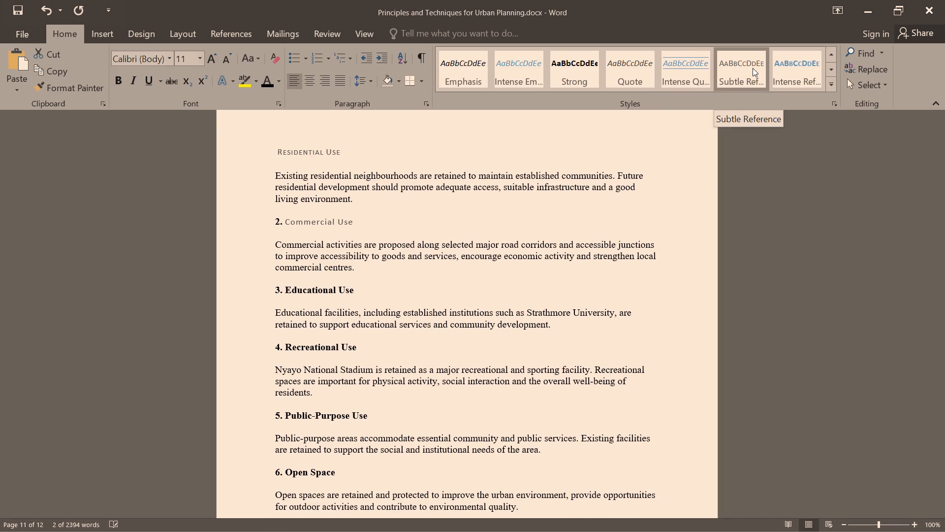
{"action": "left_click", "coordinate": [827, 71]}
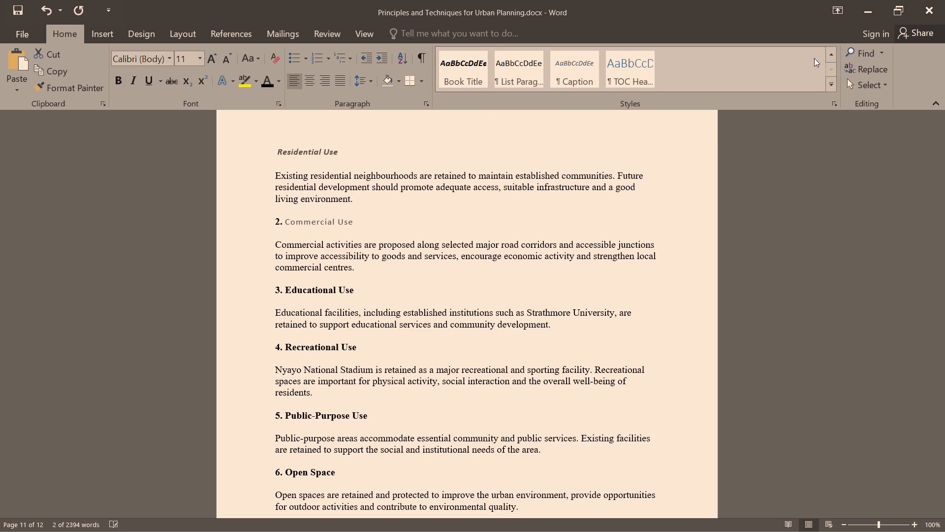
{"action": "left_click", "coordinate": [832, 52]}
{"action": "left_click", "coordinate": [832, 52]}
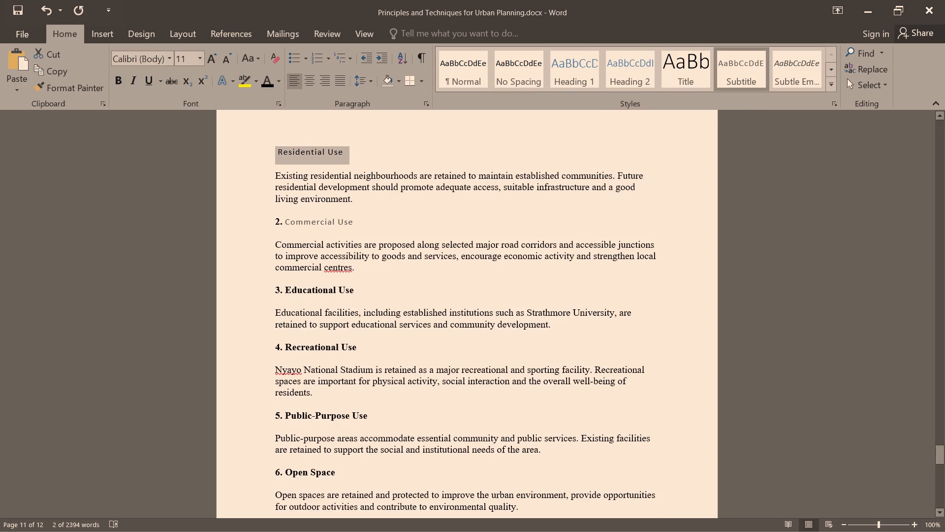
{"action": "left_click", "coordinate": [198, 55]}
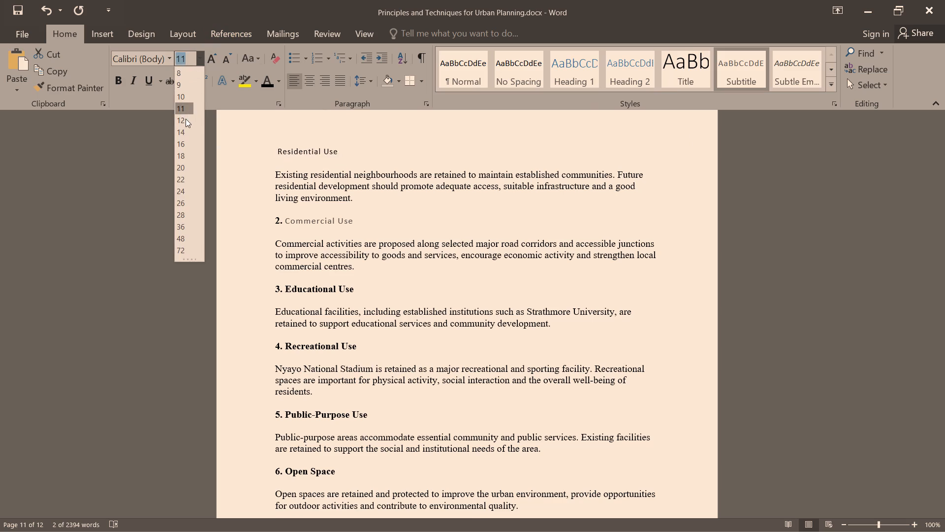
{"action": "left_click", "coordinate": [182, 119]}
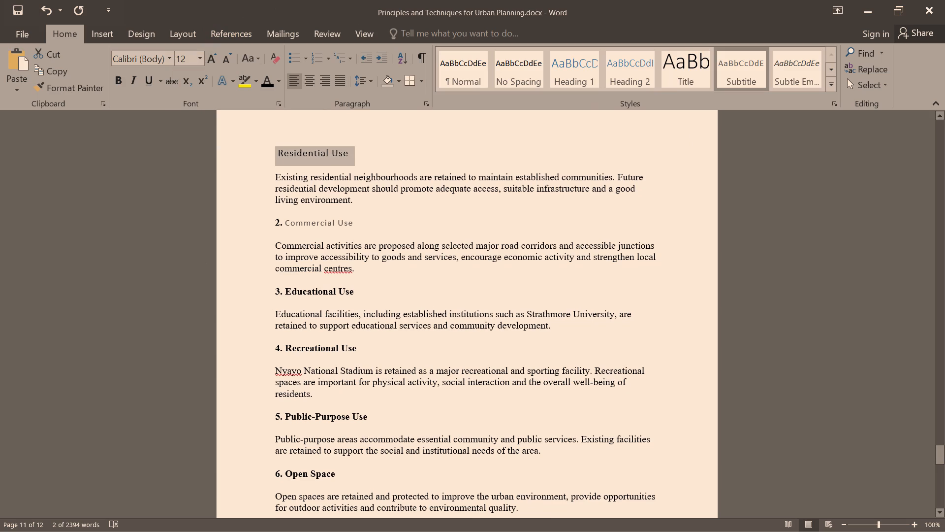
Apply the Subtitle style with black font colour to the Educational Use and Recreational Use subheading texts.
{"action": "left_click_drag", "start_coordinate": [351, 224], "coordinate": [298, 221]}
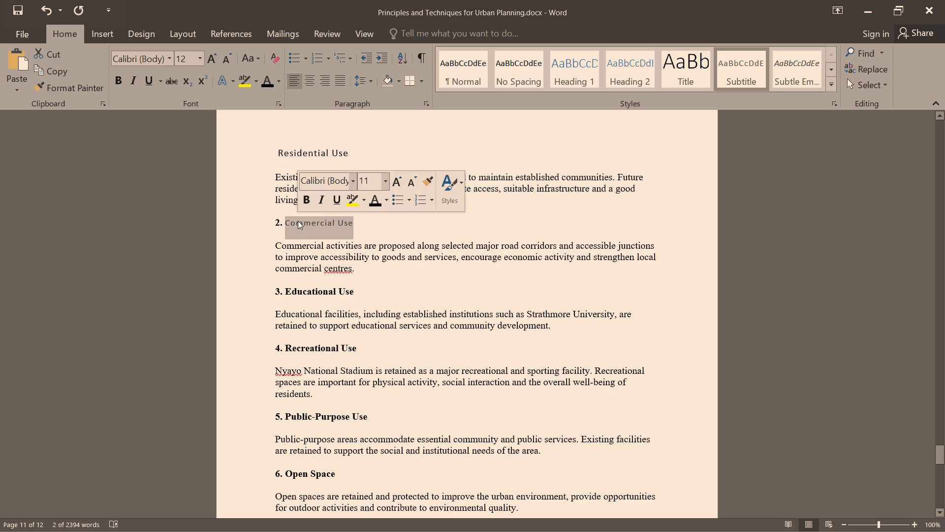
{"action": "scroll", "coordinate": [404, 240], "scroll_direction": "down", "scroll_amount": 2}
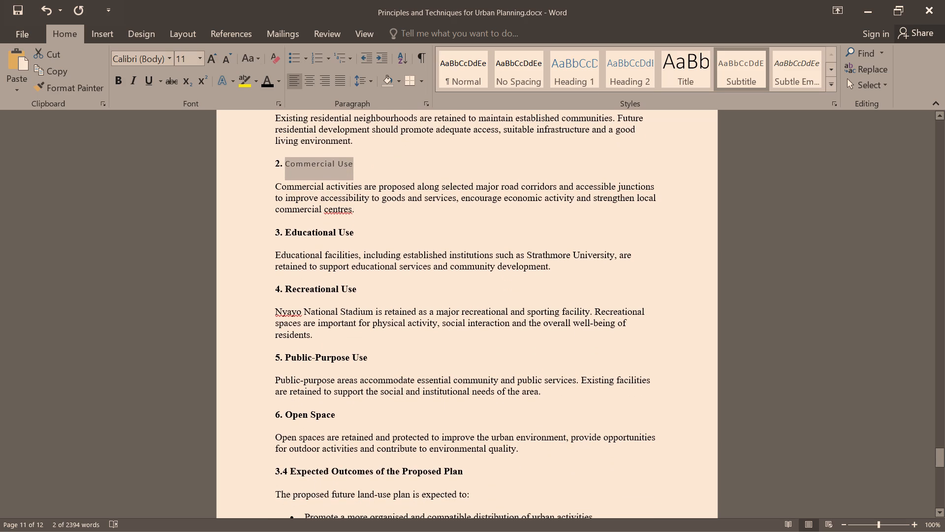
{"action": "left_click_drag", "start_coordinate": [347, 234], "coordinate": [300, 230]}
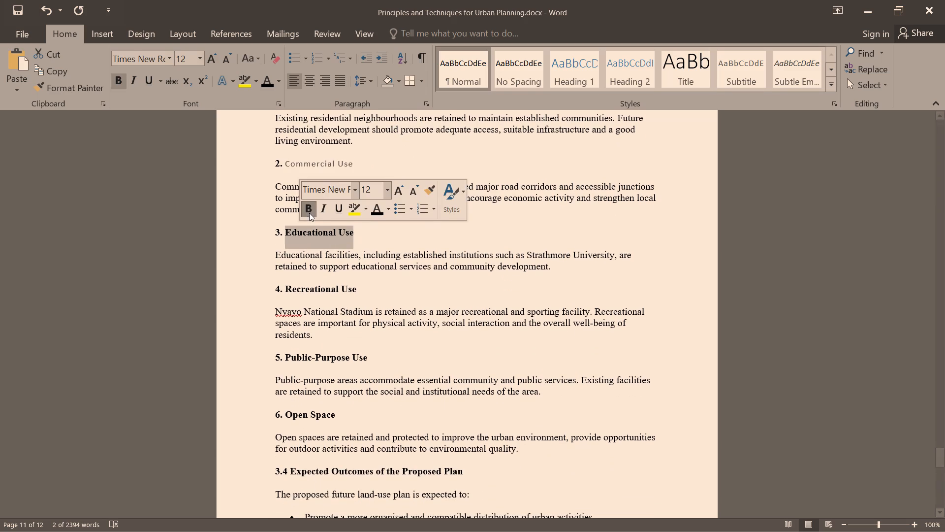
{"action": "left_click", "coordinate": [749, 63]}
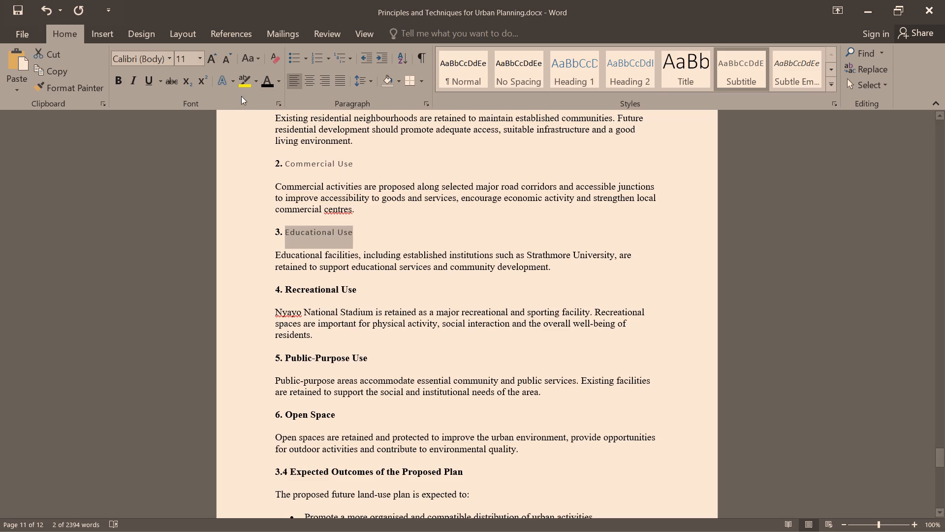
{"action": "left_click", "coordinate": [265, 83]}
{"action": "left_click_drag", "start_coordinate": [358, 289], "coordinate": [302, 289]}
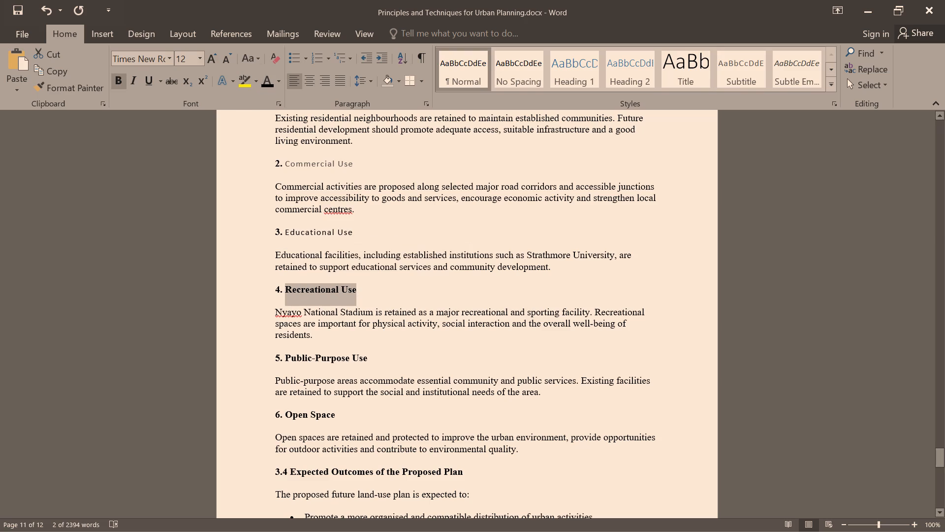
{"action": "left_click", "coordinate": [755, 68]}
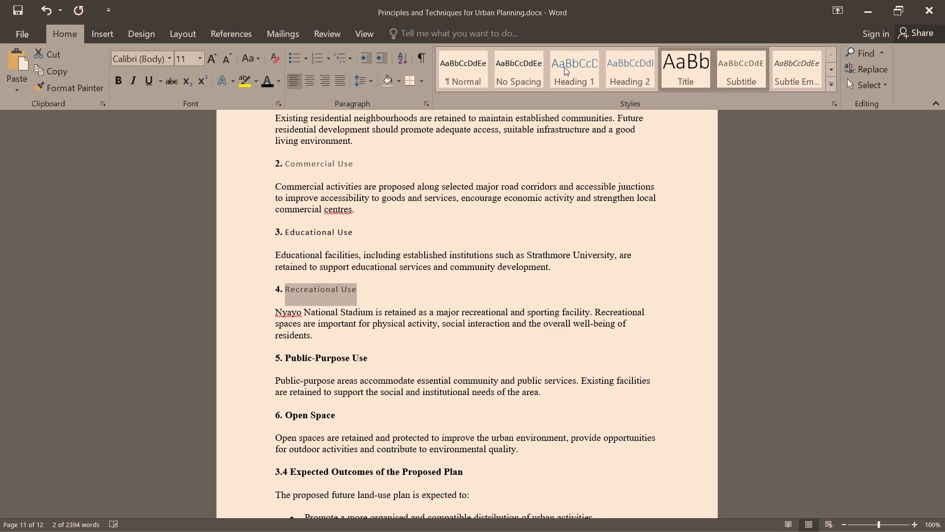
{"action": "left_click", "coordinate": [263, 77]}
Apply the Subtitle style to the Public-Purpose Use subheading text.
{"action": "scroll", "coordinate": [368, 292], "scroll_direction": "down", "scroll_amount": 2}
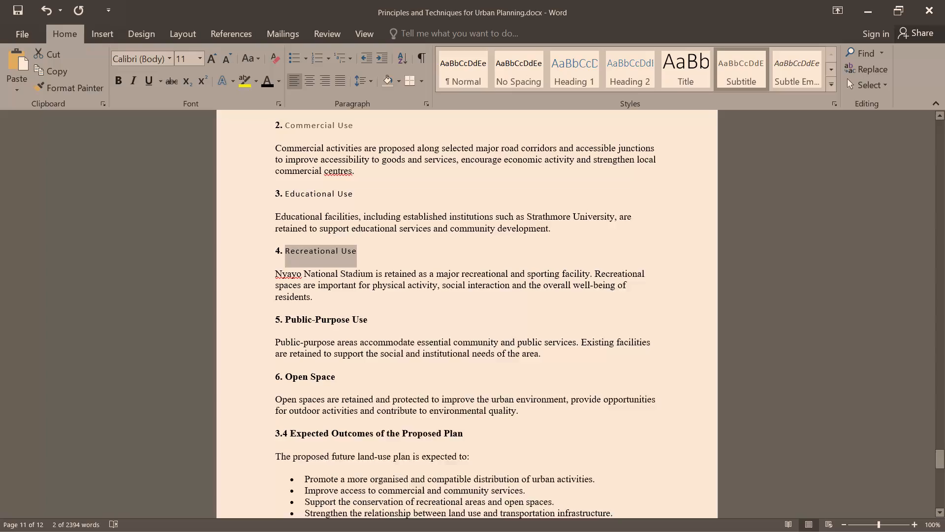
{"action": "left_click_drag", "start_coordinate": [370, 295], "coordinate": [298, 302]}
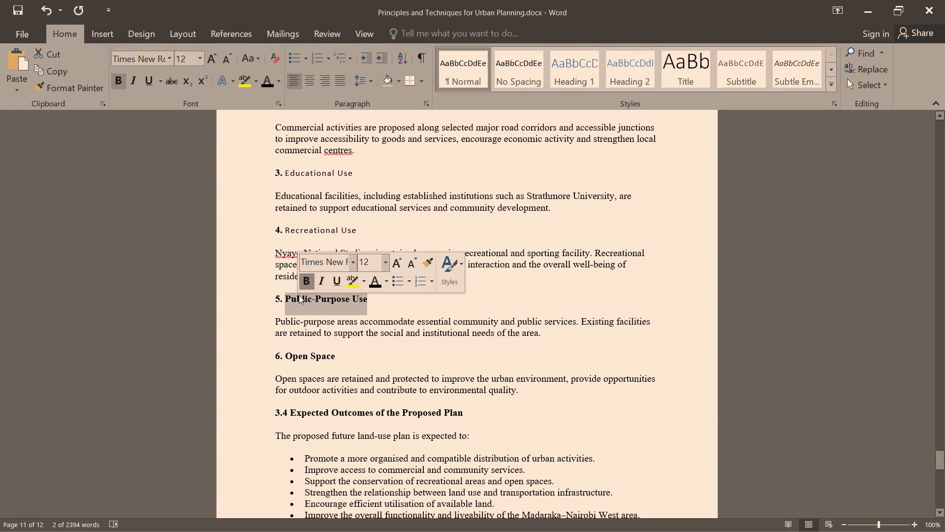
{"action": "left_click", "coordinate": [270, 81]}
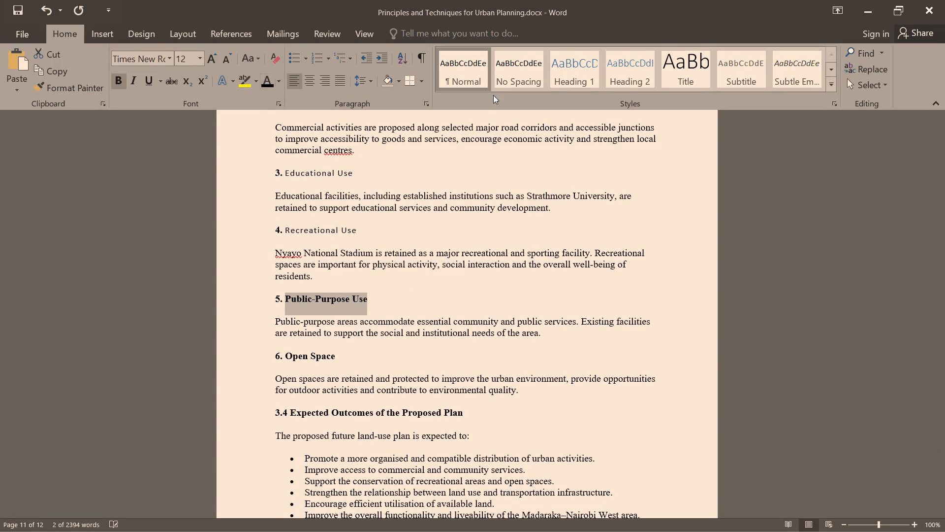
{"action": "left_click", "coordinate": [744, 73]}
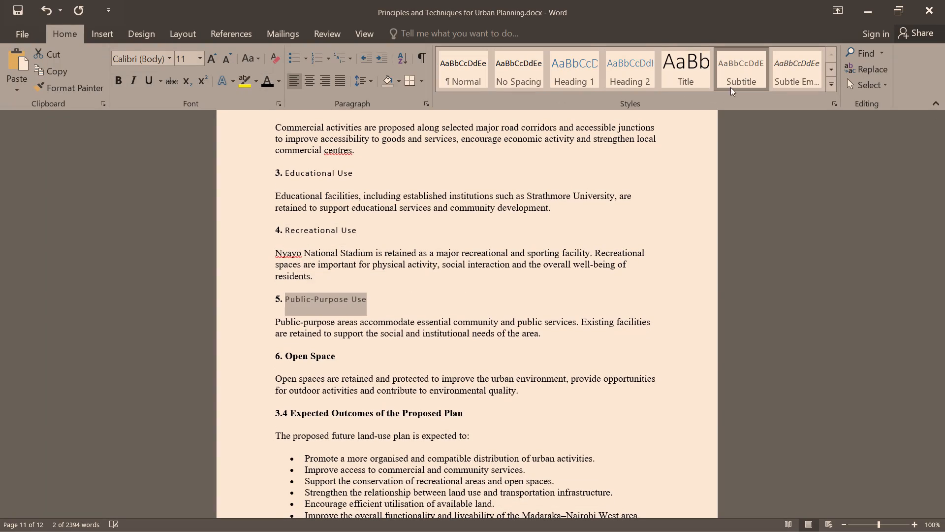
Apply the Subtitle style to the Open Space subheading text and set its font colour to black.
{"action": "scroll", "coordinate": [442, 293], "scroll_direction": "down", "scroll_amount": 2}
{"action": "left_click_drag", "start_coordinate": [338, 296], "coordinate": [279, 298]}
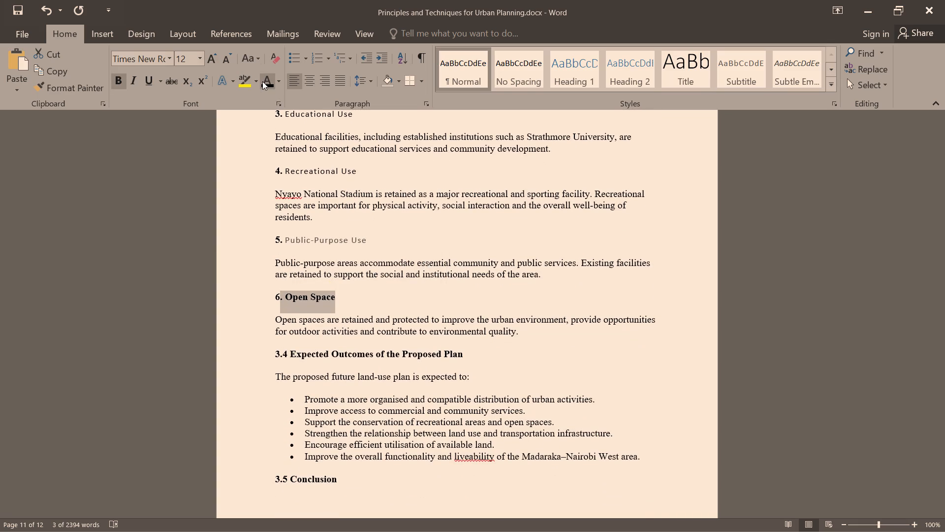
{"action": "left_click", "coordinate": [262, 81]}
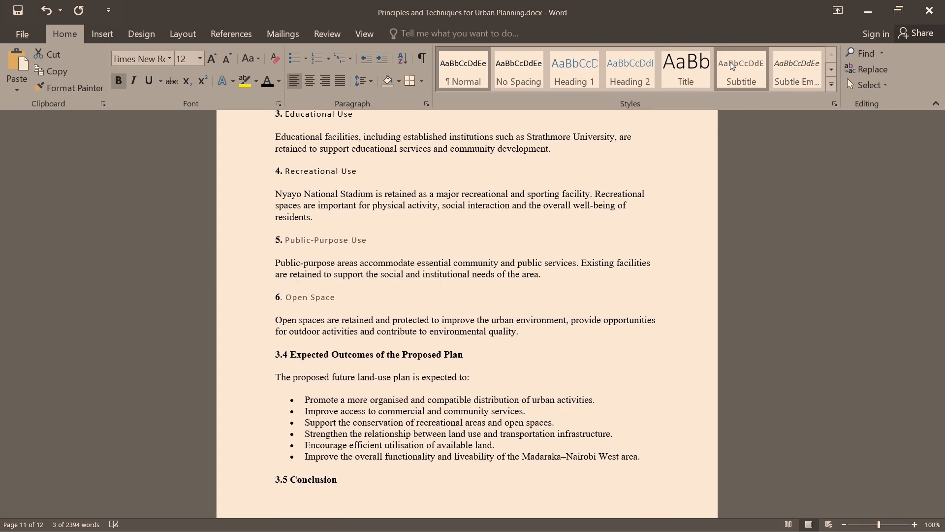
{"action": "left_click", "coordinate": [730, 62]}
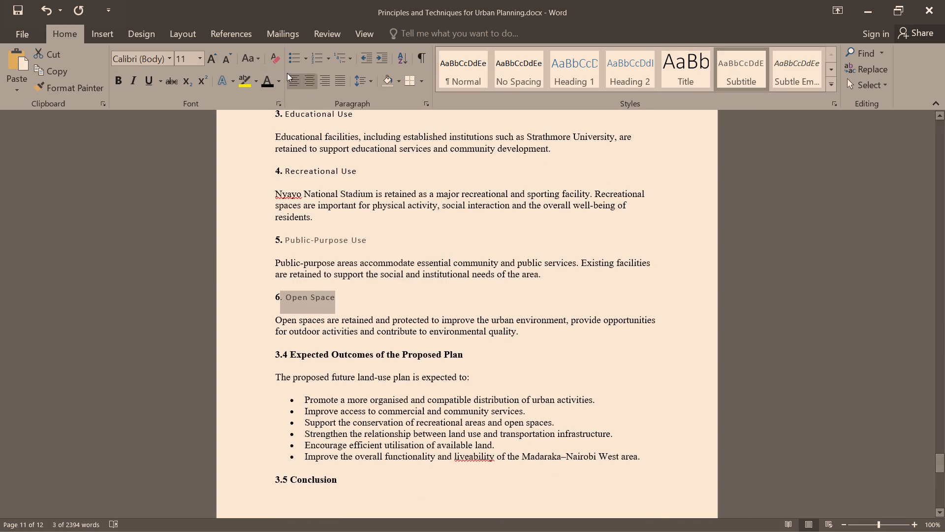
{"action": "left_click", "coordinate": [267, 84]}
Apply the black font colour to the Public-Purpose Use, Recreational Use and Educational Use subheading texts.
{"action": "left_click_drag", "start_coordinate": [369, 245], "coordinate": [293, 241]}
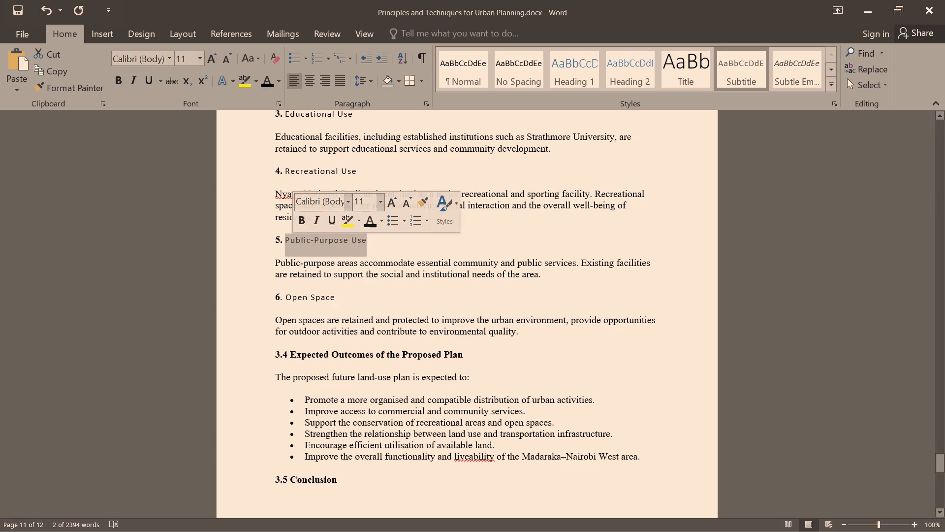
{"action": "left_click", "coordinate": [369, 223]}
{"action": "scroll", "coordinate": [383, 259], "scroll_direction": "up", "scroll_amount": 3}
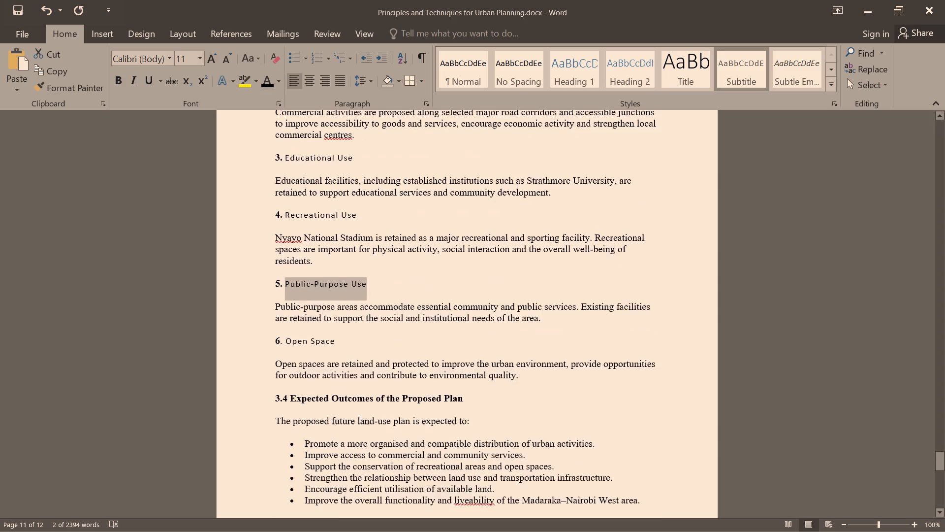
{"action": "left_click_drag", "start_coordinate": [361, 260], "coordinate": [301, 259]}
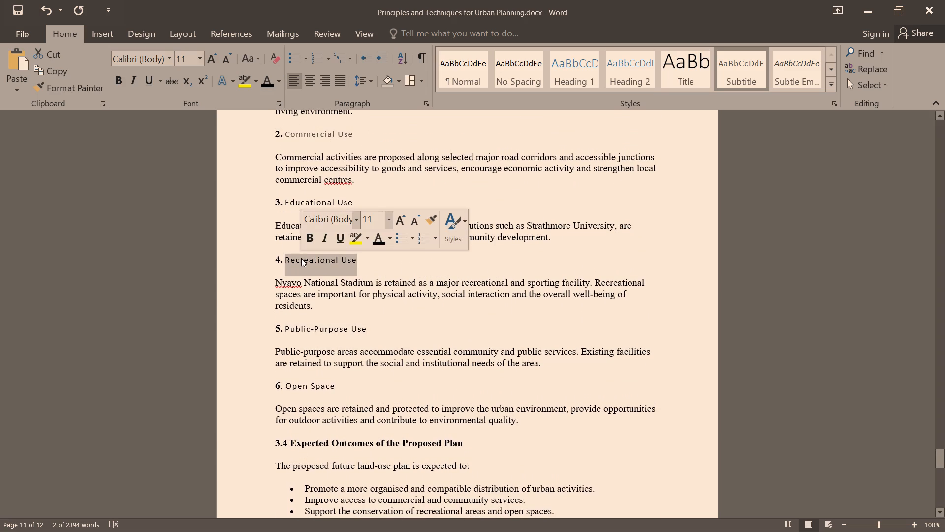
{"action": "left_click", "coordinate": [373, 235]}
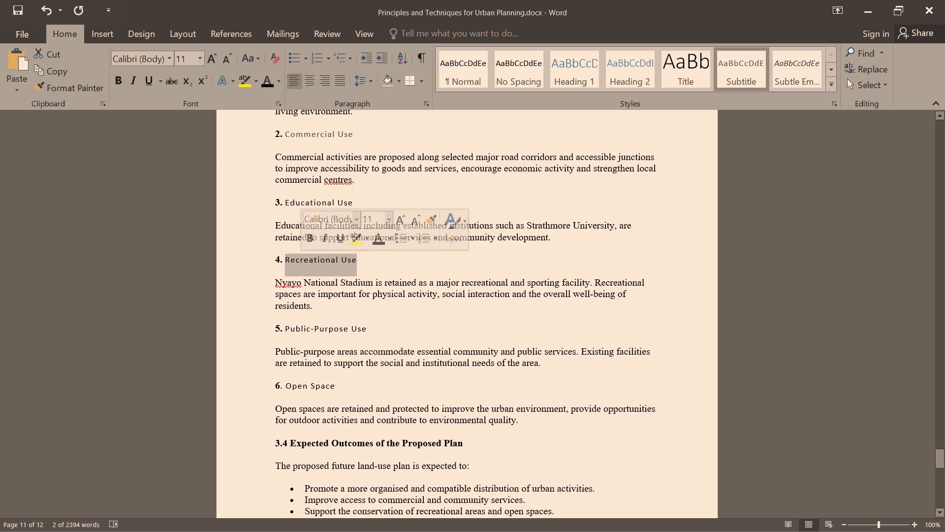
{"action": "scroll", "coordinate": [388, 274], "scroll_direction": "up", "scroll_amount": 1}
{"action": "left_click_drag", "start_coordinate": [355, 231], "coordinate": [294, 231]}
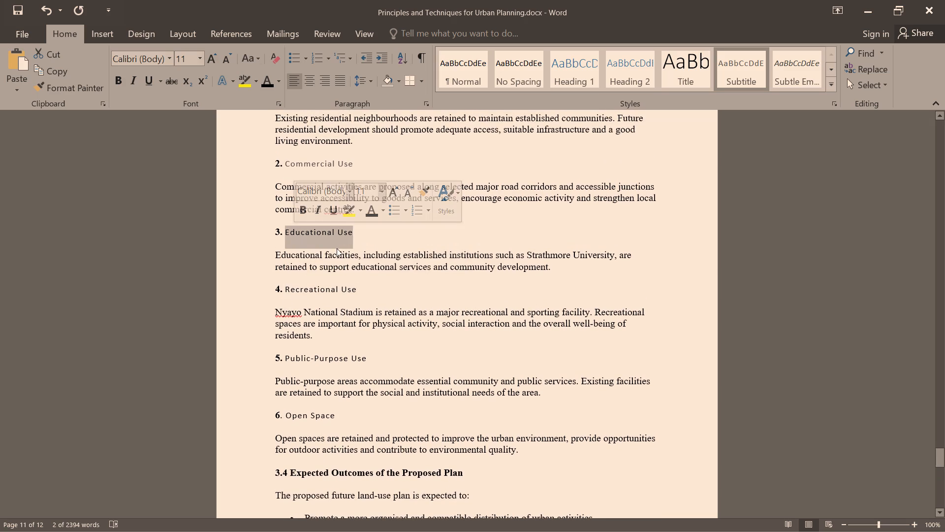
{"action": "left_click", "coordinate": [372, 213]}
Apply the black font colour to the Commercial Use and Residential Use subheading texts.
{"action": "scroll", "coordinate": [378, 250], "scroll_direction": "up", "scroll_amount": 3}
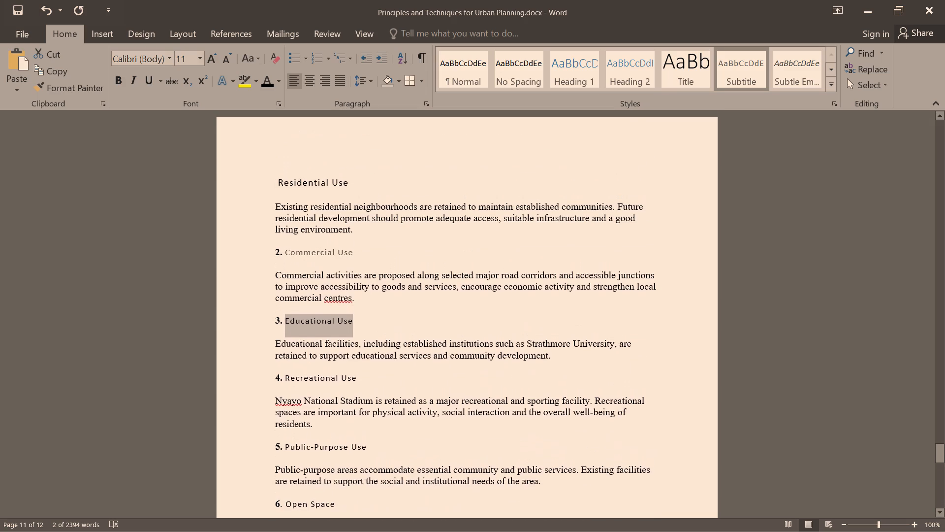
{"action": "left_click_drag", "start_coordinate": [355, 254], "coordinate": [298, 248]}
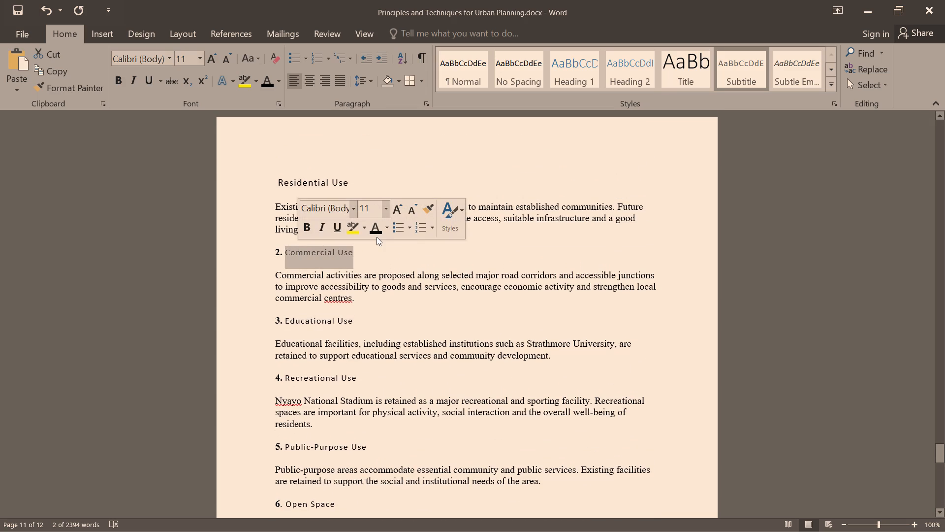
{"action": "left_click", "coordinate": [376, 236]}
{"action": "left_click", "coordinate": [377, 228]}
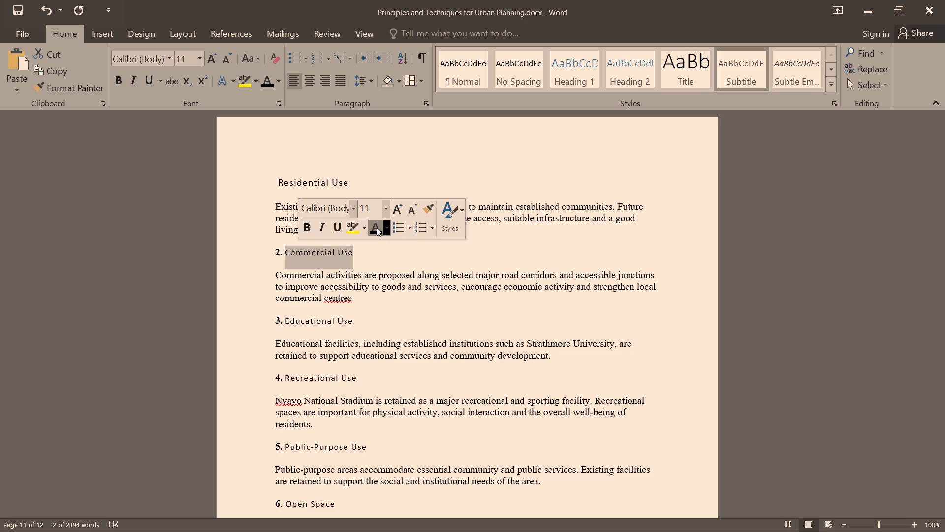
{"action": "scroll", "coordinate": [381, 265], "scroll_direction": "up", "scroll_amount": 2}
{"action": "left_click_drag", "start_coordinate": [353, 239], "coordinate": [278, 237]}
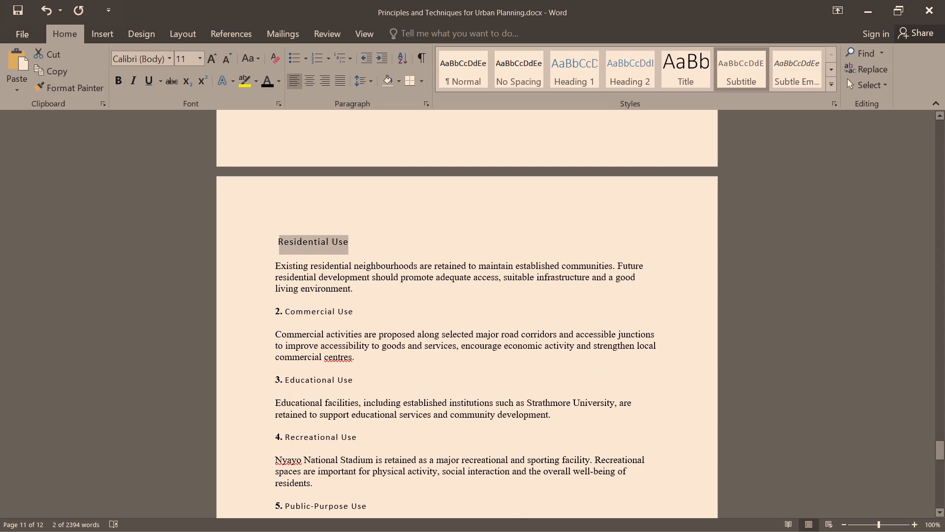
{"action": "left_click_drag", "start_coordinate": [278, 237], "coordinate": [273, 237]}
{"action": "left_click", "coordinate": [351, 219]}
{"action": "scroll", "coordinate": [406, 313], "scroll_direction": "down", "scroll_amount": 3}
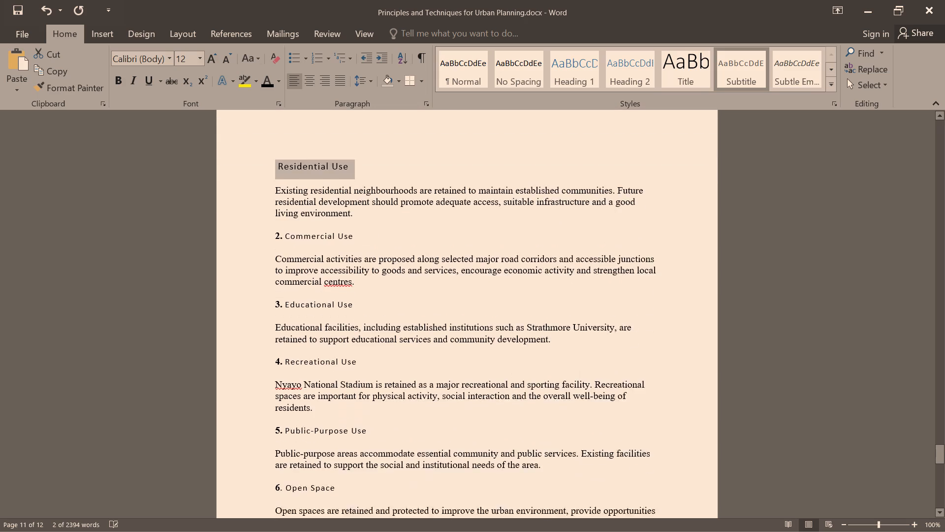
{"action": "scroll", "coordinate": [417, 323], "scroll_direction": "down", "scroll_amount": 2}
{"action": "left_click", "coordinate": [697, 290]}
Delete the manually typed numbers 2., 3. and 4. from the Commercial Use, Educational Use and Recreational Use subheadings.
{"action": "scroll", "coordinate": [485, 266], "scroll_direction": "up", "scroll_amount": 1}
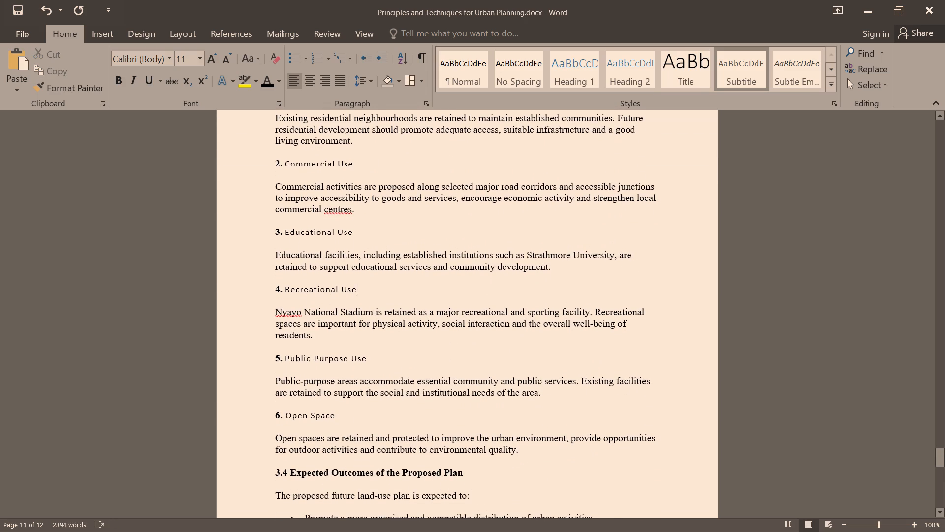
{"action": "scroll", "coordinate": [485, 265], "scroll_direction": "up", "scroll_amount": 2}
{"action": "left_click_drag", "start_coordinate": [282, 252], "coordinate": [275, 252]}
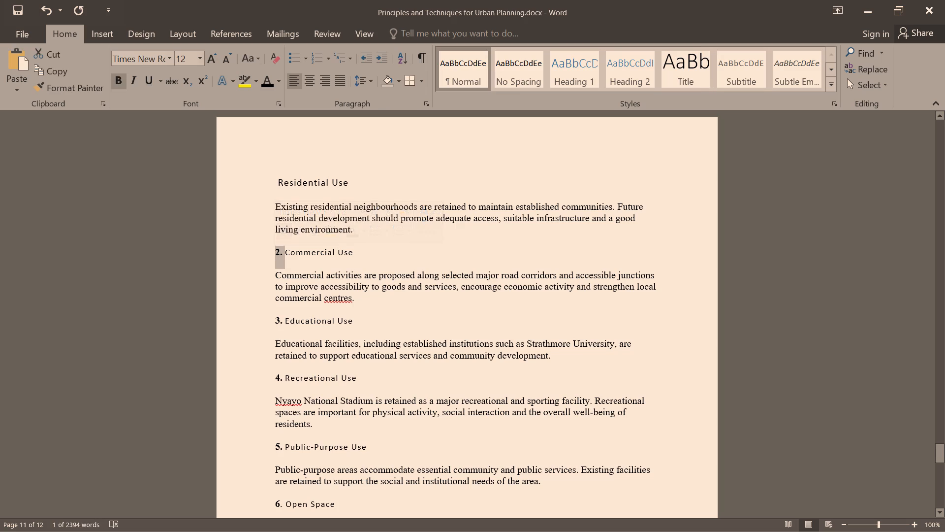
{"action": "key", "text": "BackSpace"}
{"action": "left_click_drag", "start_coordinate": [282, 319], "coordinate": [276, 318]}
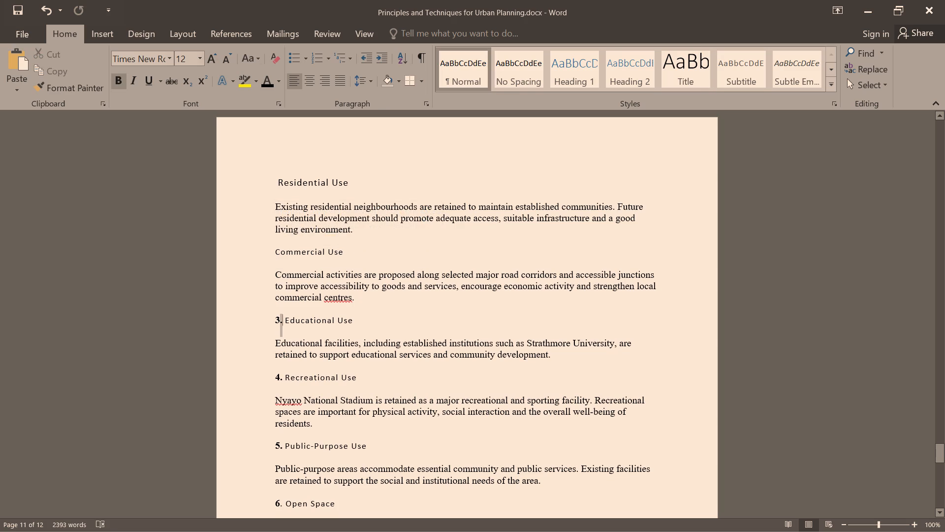
{"action": "left_click_drag", "start_coordinate": [276, 318], "coordinate": [274, 318]}
{"action": "key", "text": "BackSpace"}
{"action": "scroll", "coordinate": [291, 323], "scroll_direction": "down", "scroll_amount": 2}
{"action": "left_click_drag", "start_coordinate": [283, 319], "coordinate": [282, 319]}
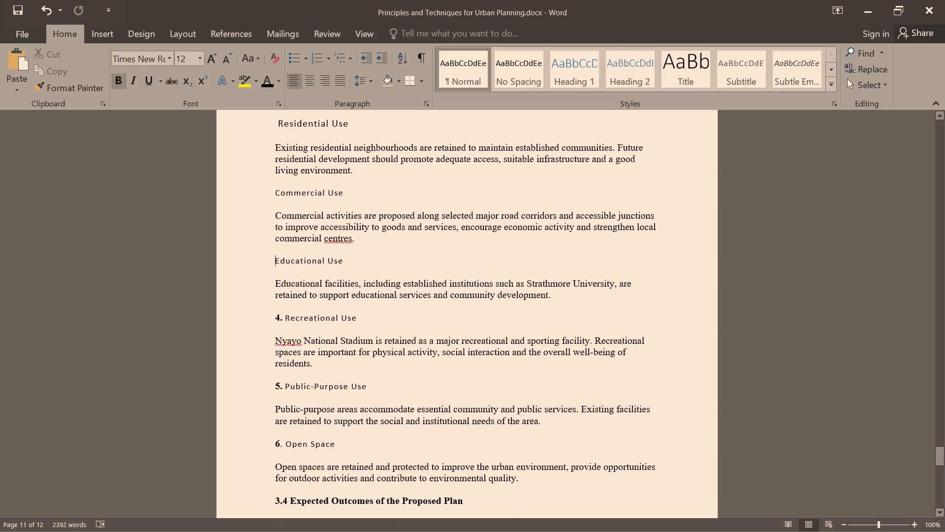
{"action": "left_click_drag", "start_coordinate": [282, 319], "coordinate": [269, 317]}
{"action": "key", "text": "BackSpace"}
Delete the manually typed numbers 5. and 6. from the Public-Purpose Use and Open Space subheadings.
{"action": "scroll", "coordinate": [301, 334], "scroll_direction": "down", "scroll_amount": 3}
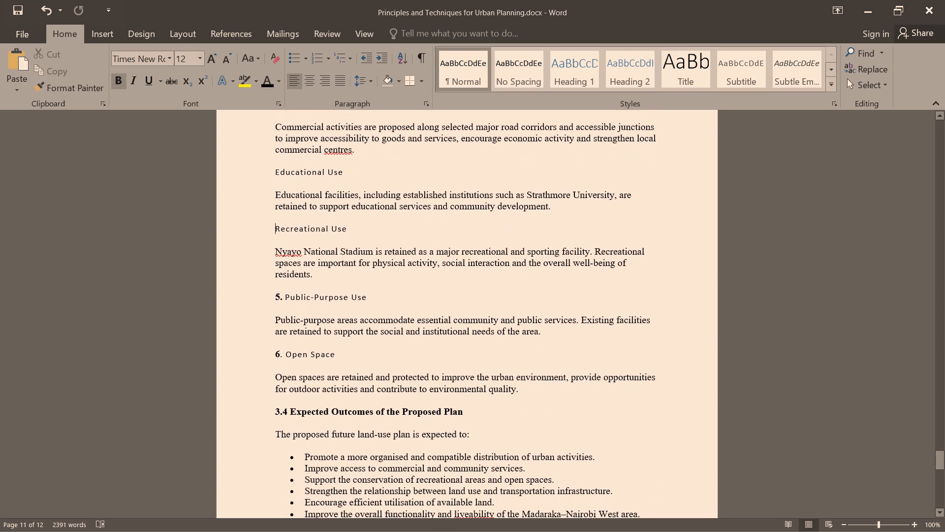
{"action": "left_click_drag", "start_coordinate": [283, 298], "coordinate": [270, 297]}
{"action": "key", "text": "BackSpace"}
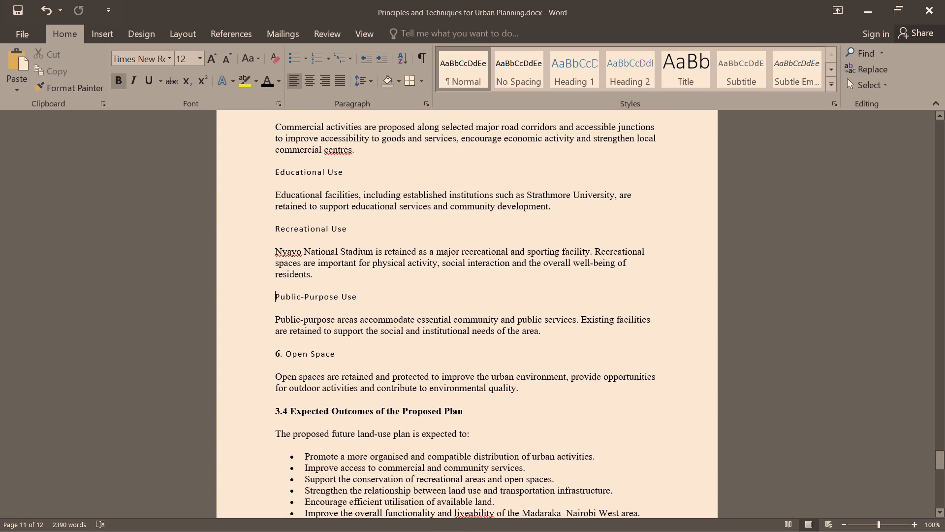
{"action": "left_click_drag", "start_coordinate": [283, 352], "coordinate": [275, 354]}
{"action": "key", "text": "BackSpace"}
Apply the lowercase Roman numbering format (i., ii., iii.) to all six land-use subheadings, from Residential Use to Open Space.
{"action": "scroll", "coordinate": [318, 332], "scroll_direction": "up", "scroll_amount": 2}
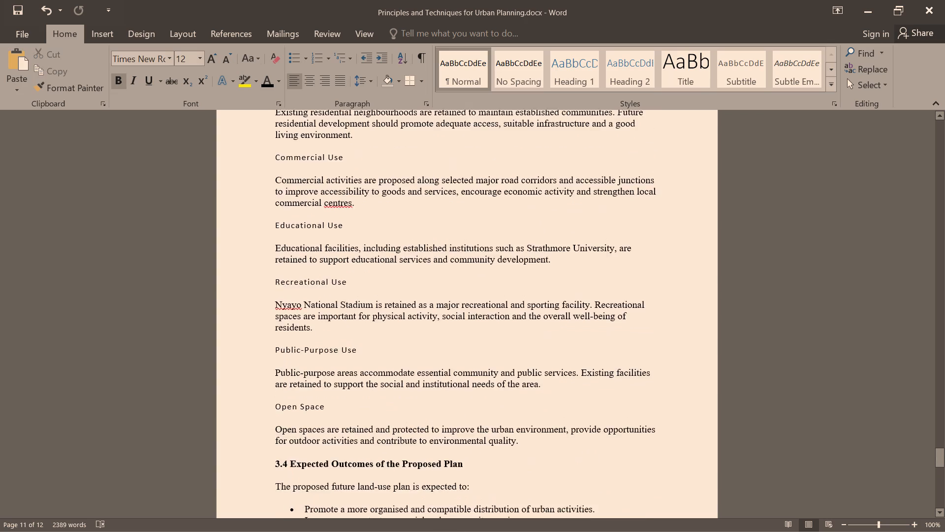
{"action": "scroll", "coordinate": [318, 327], "scroll_direction": "up", "scroll_amount": 3}
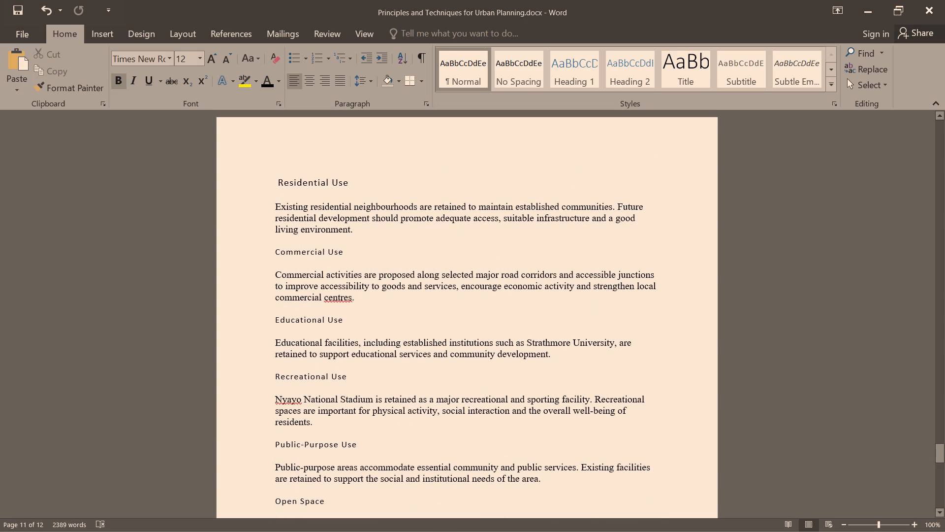
{"action": "left_click_drag", "start_coordinate": [275, 181], "coordinate": [342, 183]}
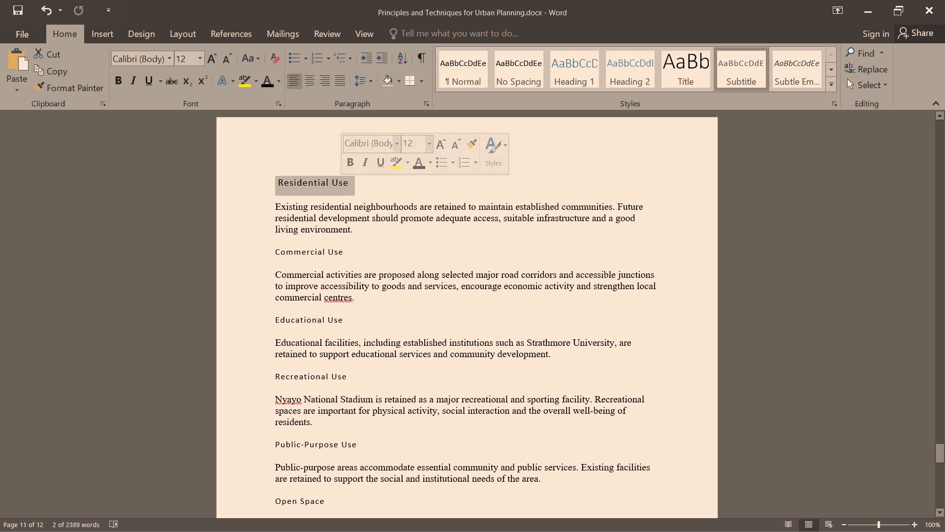
{"action": "left_click_drag", "start_coordinate": [273, 251], "coordinate": [334, 250], "text": "ctrl"}
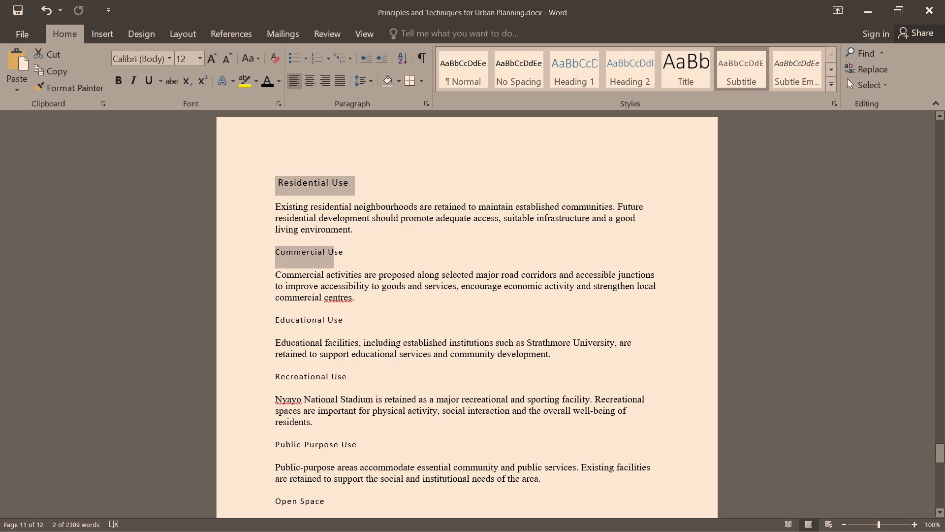
{"action": "left_click_drag", "start_coordinate": [334, 250], "coordinate": [343, 251], "text": "ctrl"}
{"action": "scroll", "coordinate": [388, 272], "scroll_direction": "down", "scroll_amount": 3, "text": "ctrl"}
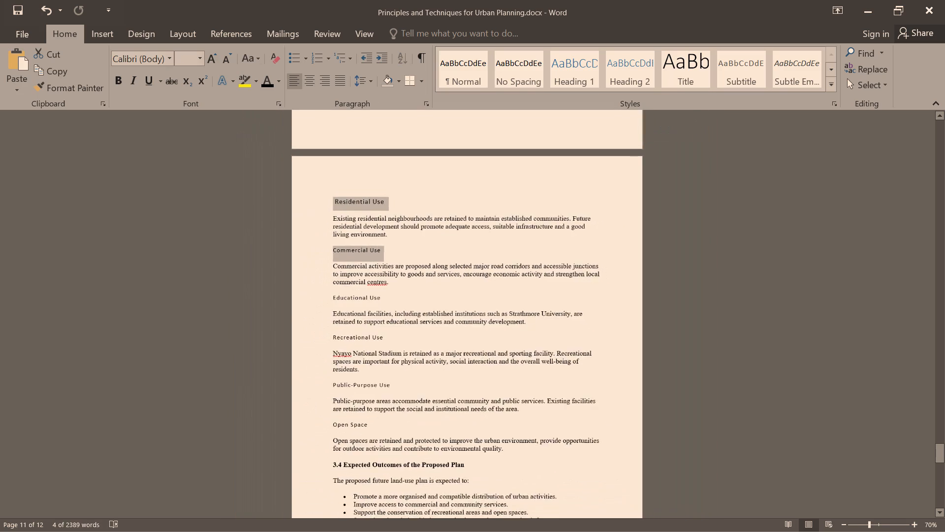
{"action": "scroll", "coordinate": [388, 273], "scroll_direction": "up", "scroll_amount": 2, "text": "ctrl"}
{"action": "left_click_drag", "start_coordinate": [291, 311], "coordinate": [355, 314], "text": "ctrl"}
{"action": "left_click", "coordinate": [315, 363], "text": "ctrl"}
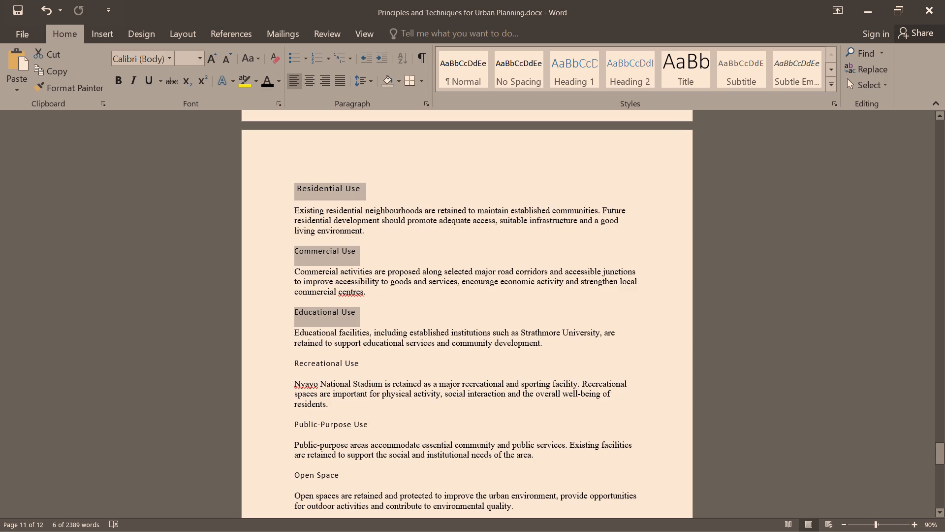
{"action": "left_click_drag", "start_coordinate": [294, 361], "coordinate": [360, 364], "text": "ctrl"}
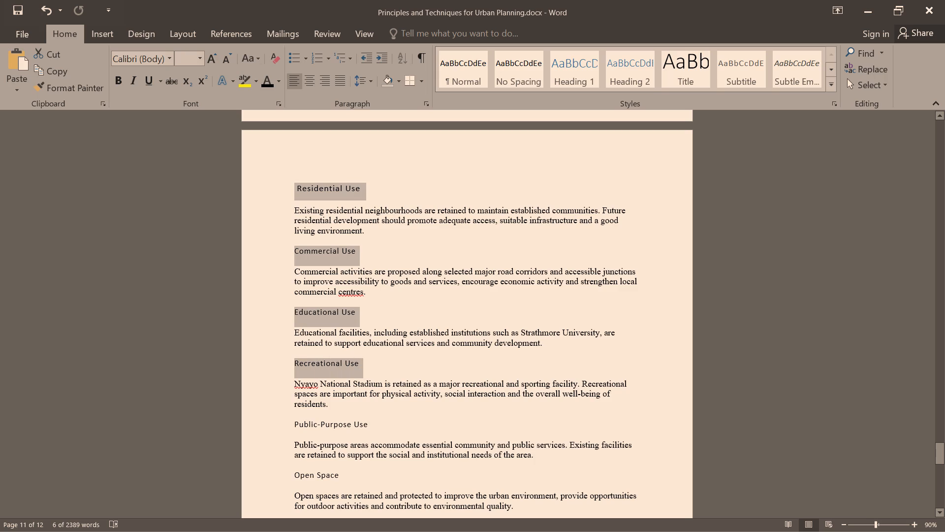
{"action": "left_click_drag", "start_coordinate": [292, 423], "coordinate": [368, 426], "text": "ctrl"}
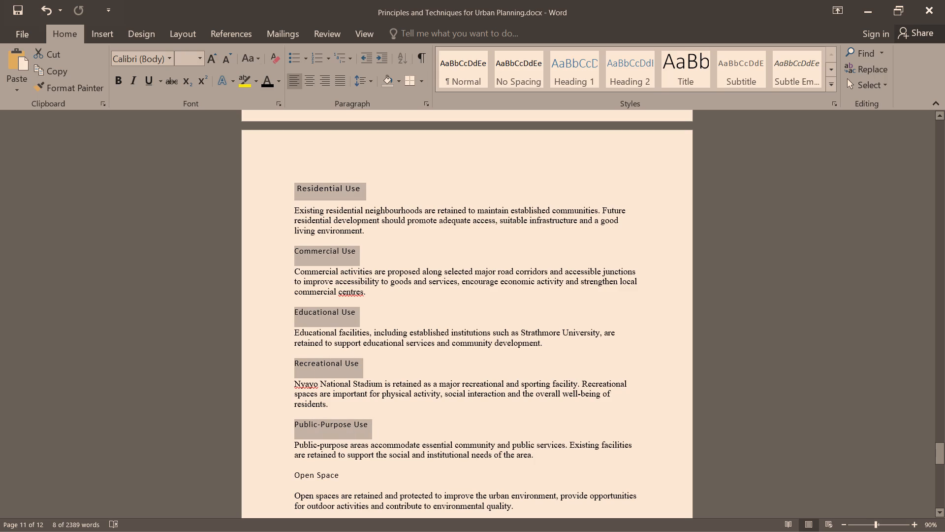
{"action": "left_click_drag", "start_coordinate": [368, 426], "coordinate": [370, 426], "text": "ctrl"}
{"action": "left_click_drag", "start_coordinate": [293, 475], "coordinate": [342, 476], "text": "ctrl"}
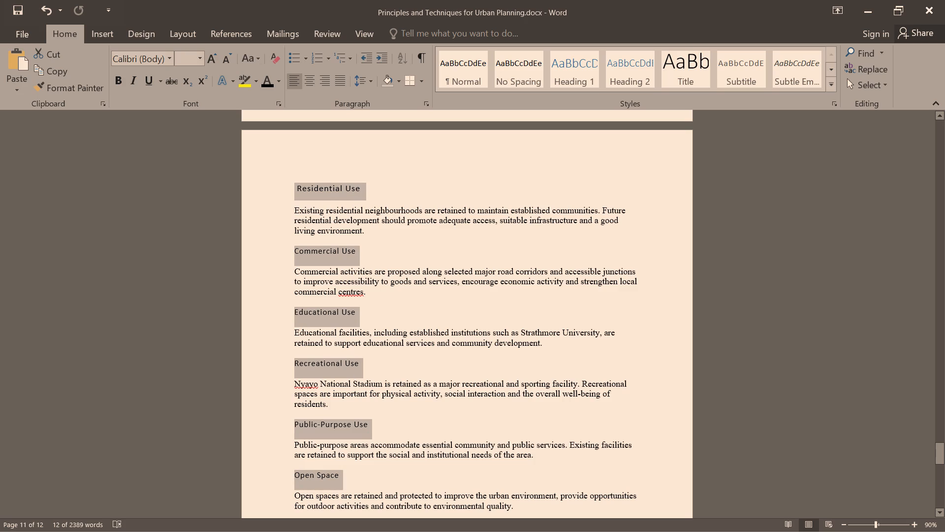
{"action": "left_click", "coordinate": [305, 55], "text": "ctrl"}
{"action": "left_click", "coordinate": [326, 57], "text": "ctrl"}
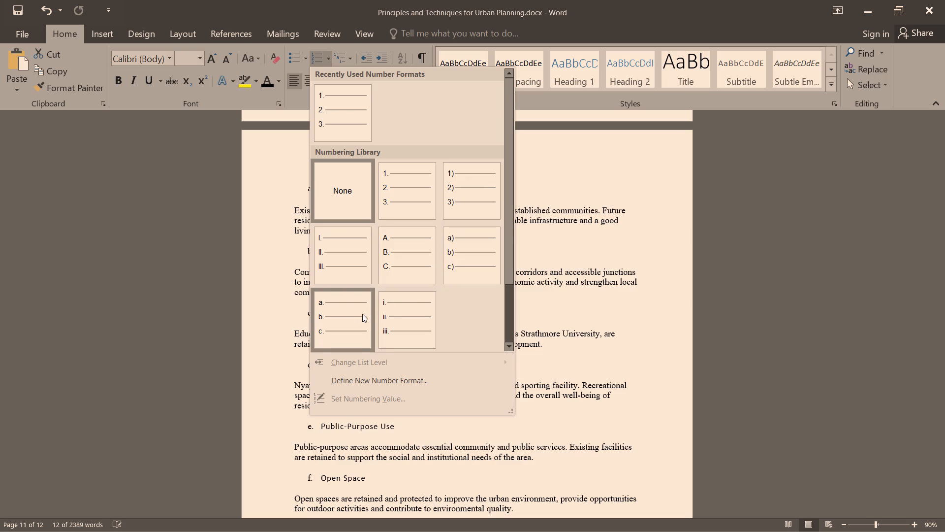
{"action": "left_click", "coordinate": [395, 315], "text": "ctrl"}
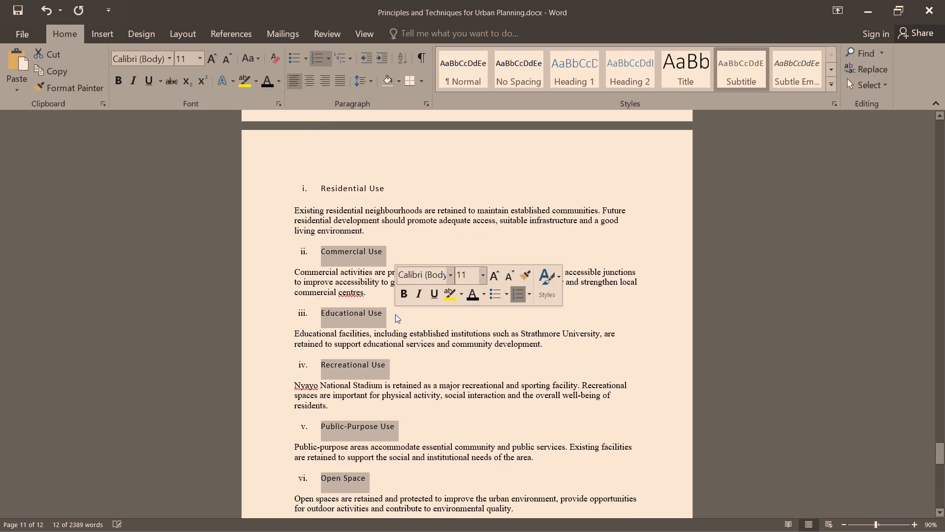
{"action": "scroll", "coordinate": [461, 178], "scroll_direction": "down", "scroll_amount": 2}
{"action": "left_click", "coordinate": [696, 266]}
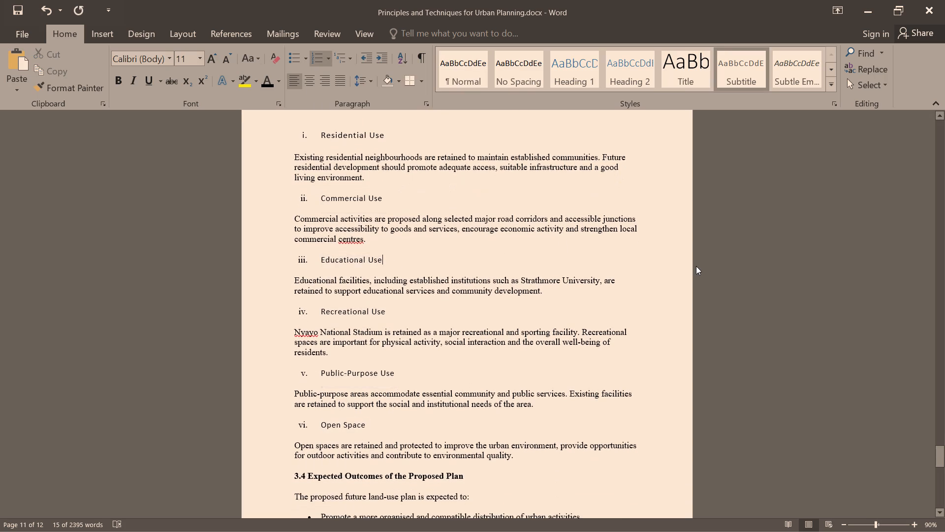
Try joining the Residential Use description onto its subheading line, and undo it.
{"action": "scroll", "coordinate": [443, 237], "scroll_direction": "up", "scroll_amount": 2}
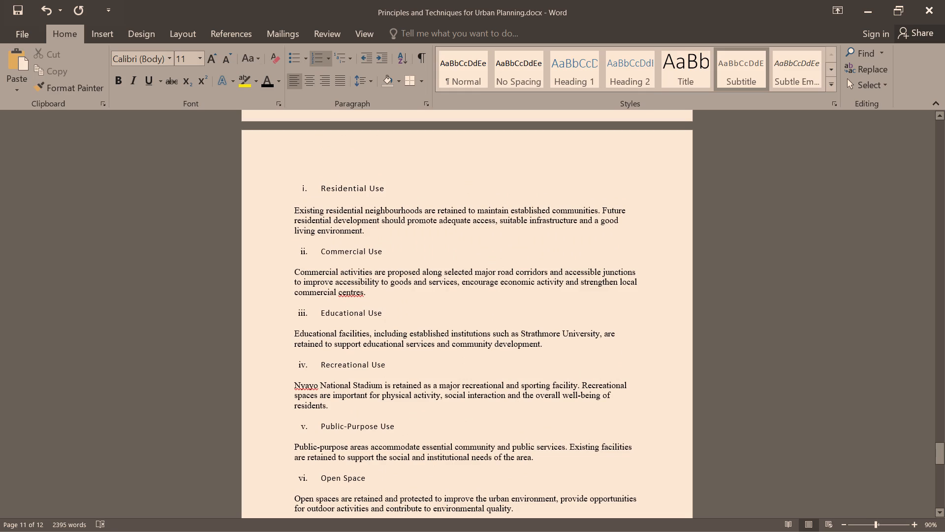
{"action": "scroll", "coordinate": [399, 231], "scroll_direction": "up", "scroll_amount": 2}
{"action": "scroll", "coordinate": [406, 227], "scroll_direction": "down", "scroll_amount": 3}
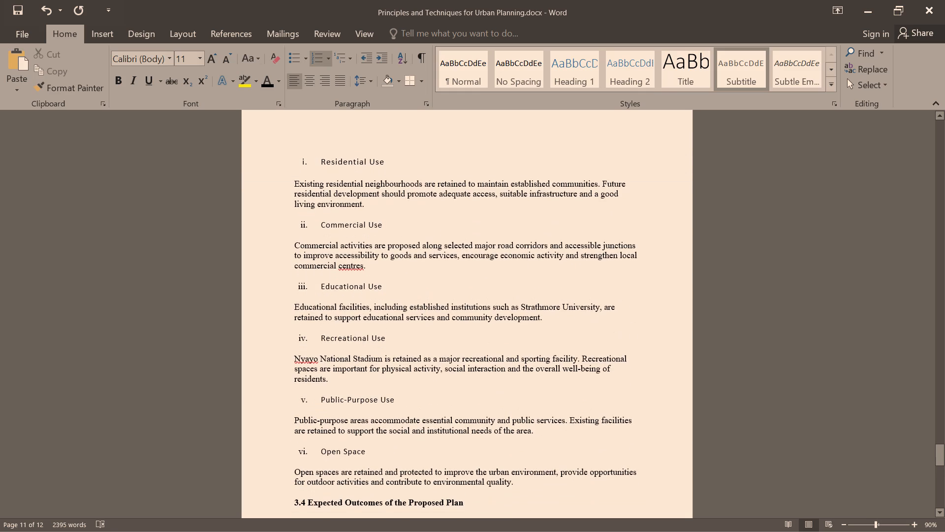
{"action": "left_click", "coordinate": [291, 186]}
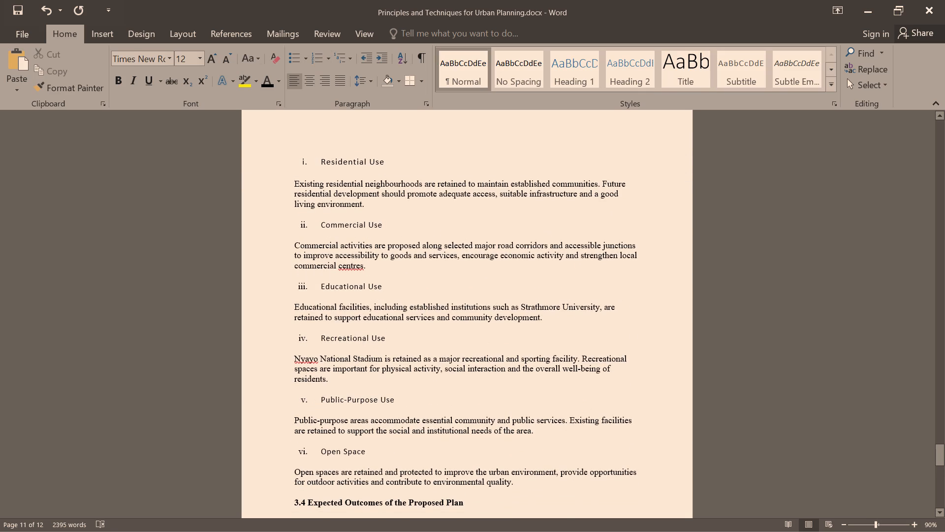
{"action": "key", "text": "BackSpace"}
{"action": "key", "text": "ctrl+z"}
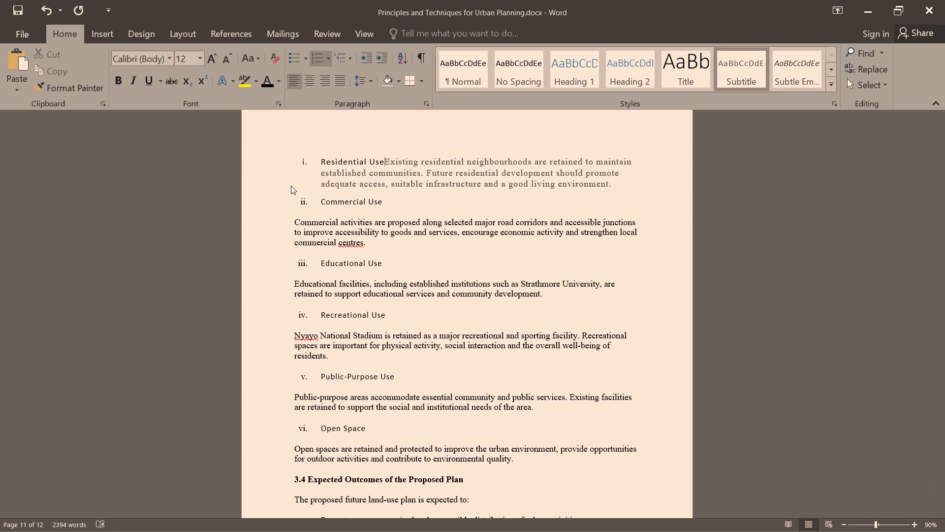
Add the words "centres" and "Nyayo" to the spelling dictionary.
{"action": "scroll", "coordinate": [353, 234], "scroll_direction": "down", "scroll_amount": 2}
{"action": "right_click", "coordinate": [350, 217]}
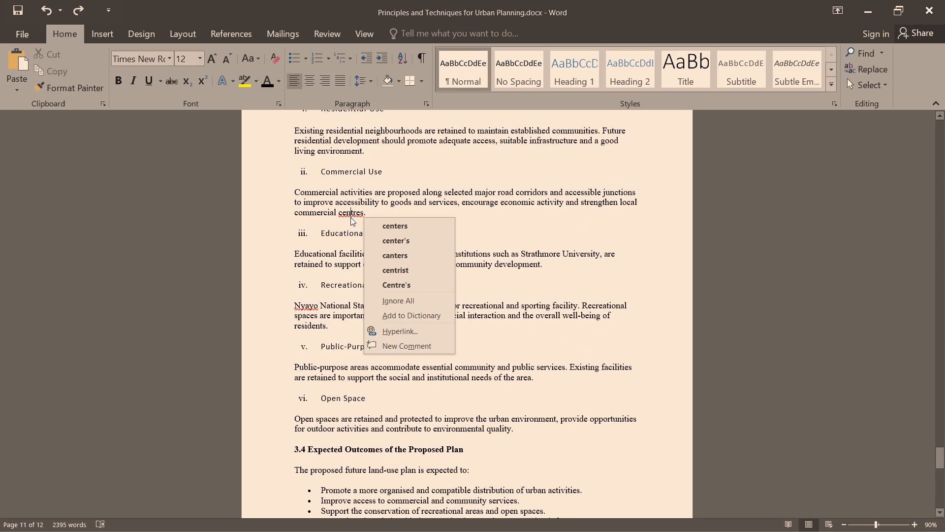
{"action": "left_click", "coordinate": [409, 311]}
{"action": "right_click", "coordinate": [311, 303]}
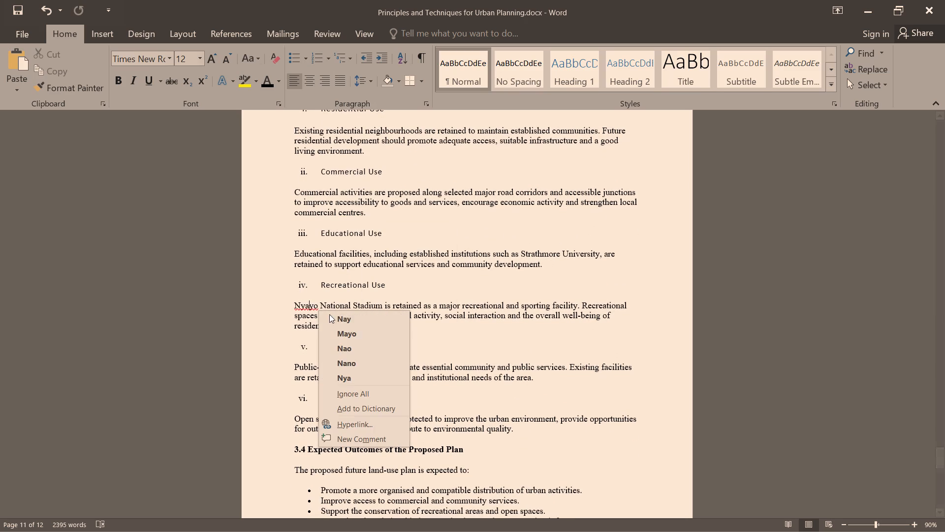
{"action": "left_click", "coordinate": [371, 406]}
Review the layout from the planning considerations list through the numbered land-use categories to the 3.5 Conclusion heading.
{"action": "scroll", "coordinate": [389, 359], "scroll_direction": "down", "scroll_amount": 5}
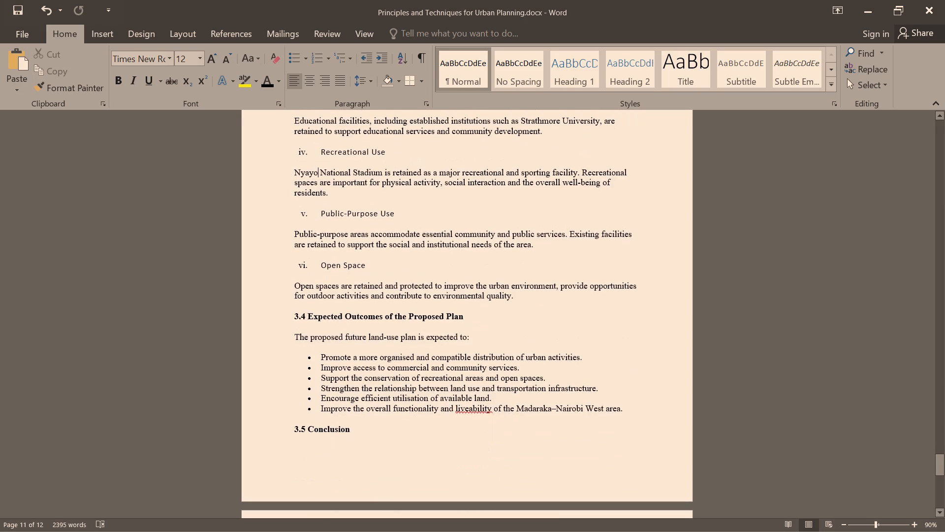
{"action": "scroll", "coordinate": [392, 359], "scroll_direction": "up", "scroll_amount": 15}
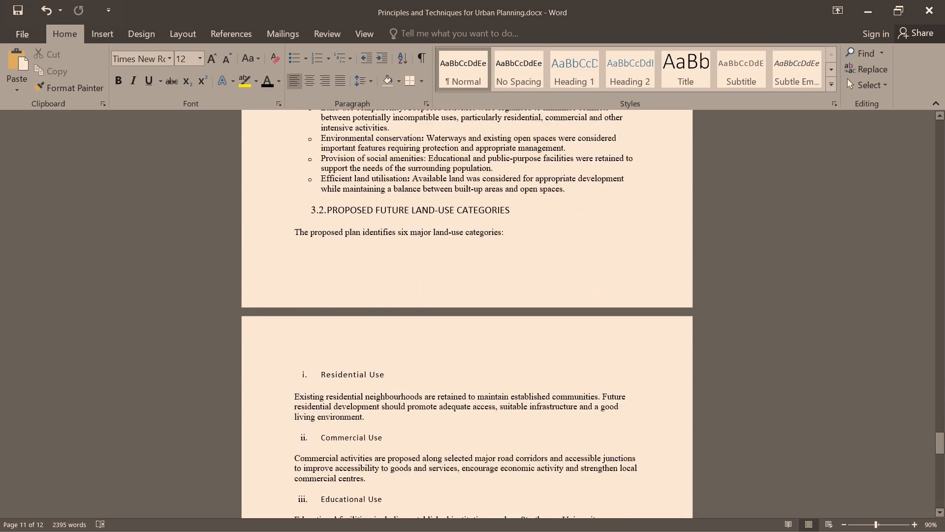
{"action": "scroll", "coordinate": [407, 355], "scroll_direction": "up", "scroll_amount": 8}
{"action": "scroll", "coordinate": [407, 355], "scroll_direction": "down", "scroll_amount": 6}
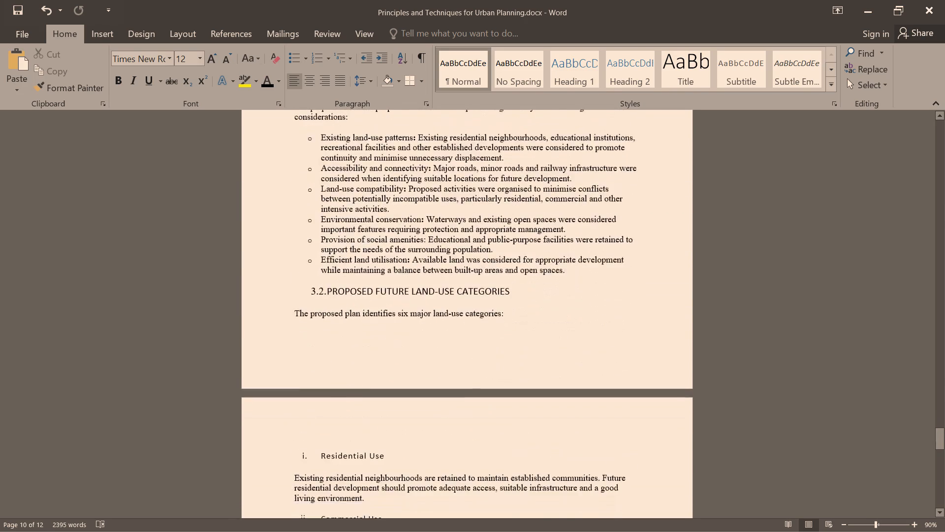
{"action": "scroll", "coordinate": [407, 355], "scroll_direction": "down", "scroll_amount": 8}
{"action": "scroll", "coordinate": [373, 387], "scroll_direction": "down", "scroll_amount": 9}
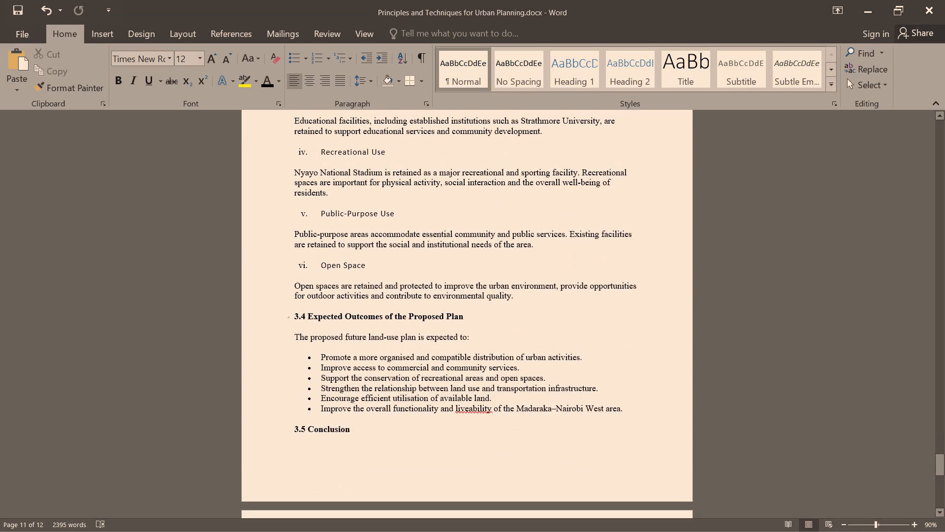
Format the heading text "Expected Outcomes of the Proposed Plan" as Calibri (Body), size 14, uppercase and not bold.
{"action": "left_click_drag", "start_coordinate": [466, 316], "coordinate": [348, 309]}
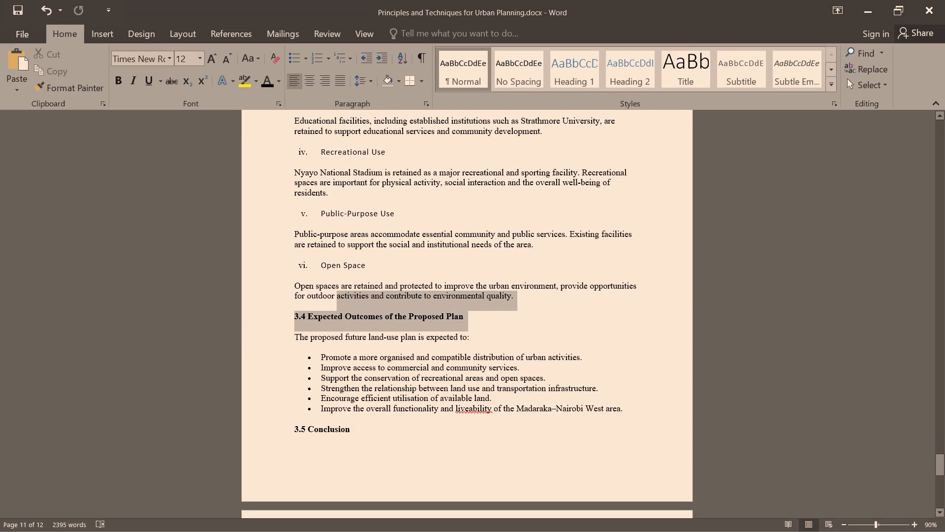
{"action": "left_click_drag", "start_coordinate": [348, 309], "coordinate": [322, 326]}
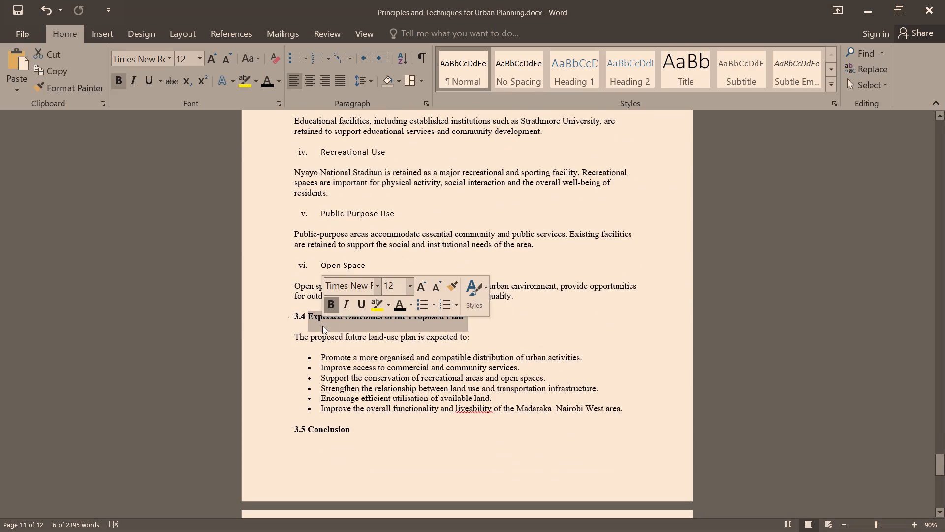
{"action": "left_click", "coordinate": [378, 291]}
{"action": "left_click", "coordinate": [365, 39]}
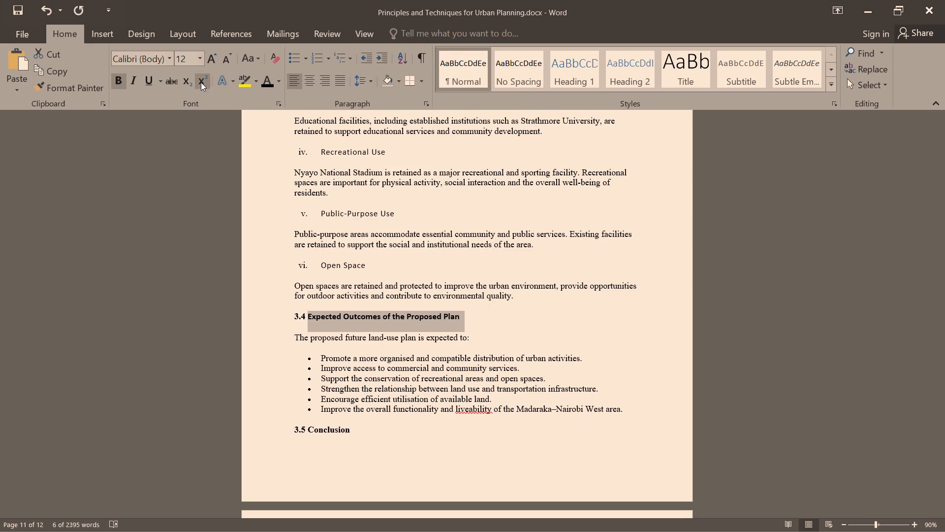
{"action": "left_click", "coordinate": [199, 58]}
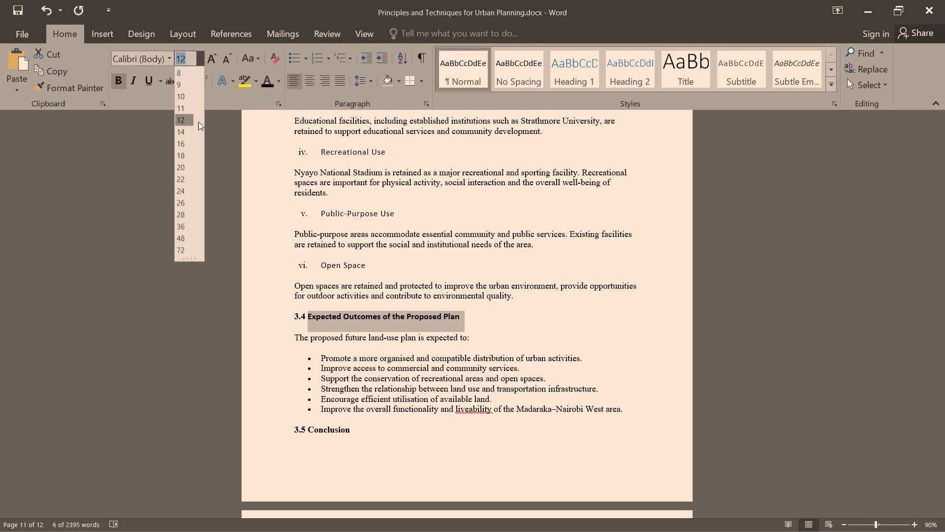
{"action": "left_click", "coordinate": [183, 133]}
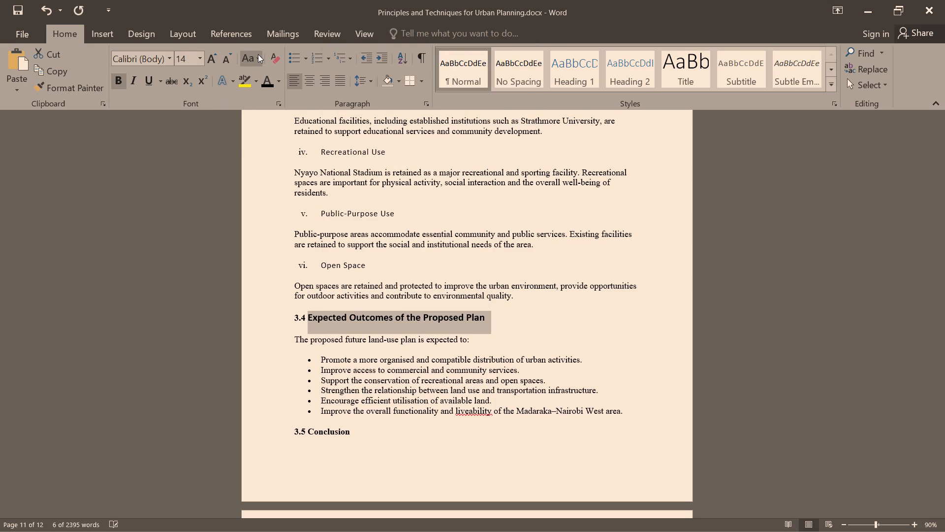
{"action": "left_click", "coordinate": [258, 54]}
{"action": "left_click", "coordinate": [272, 125]}
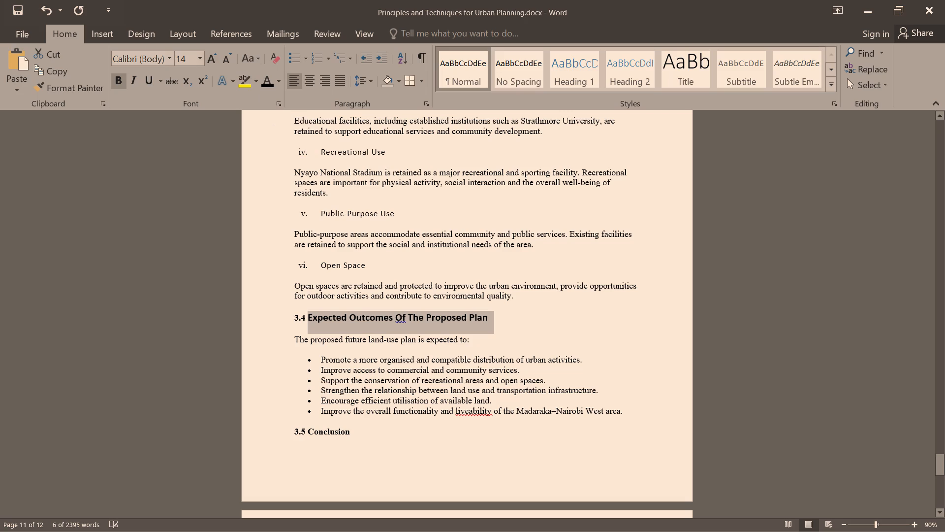
{"action": "left_click", "coordinate": [128, 79]}
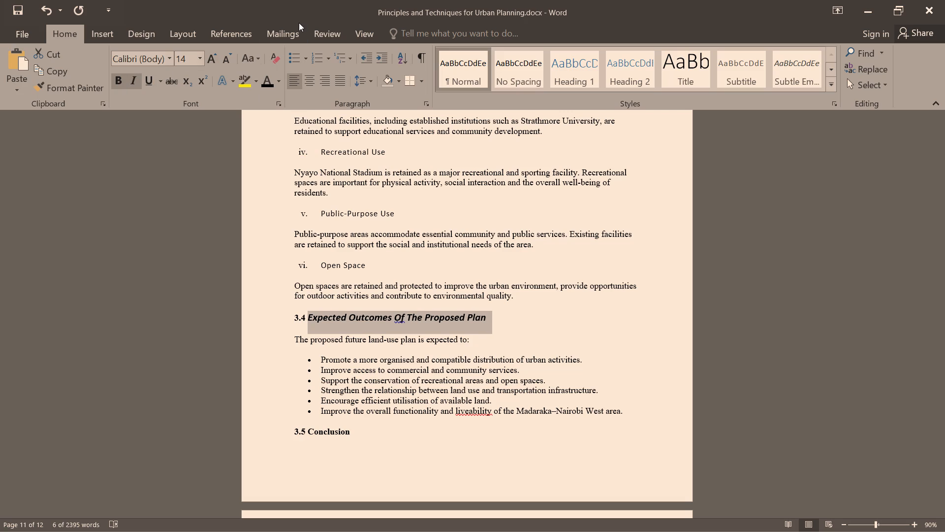
{"action": "left_click", "coordinate": [254, 59]}
{"action": "left_click", "coordinate": [276, 104]}
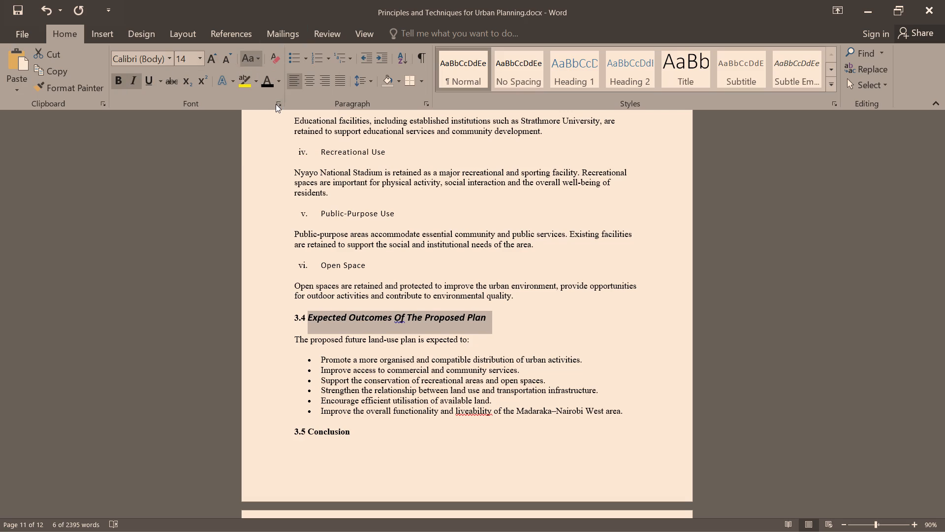
{"action": "left_click", "coordinate": [135, 80]}
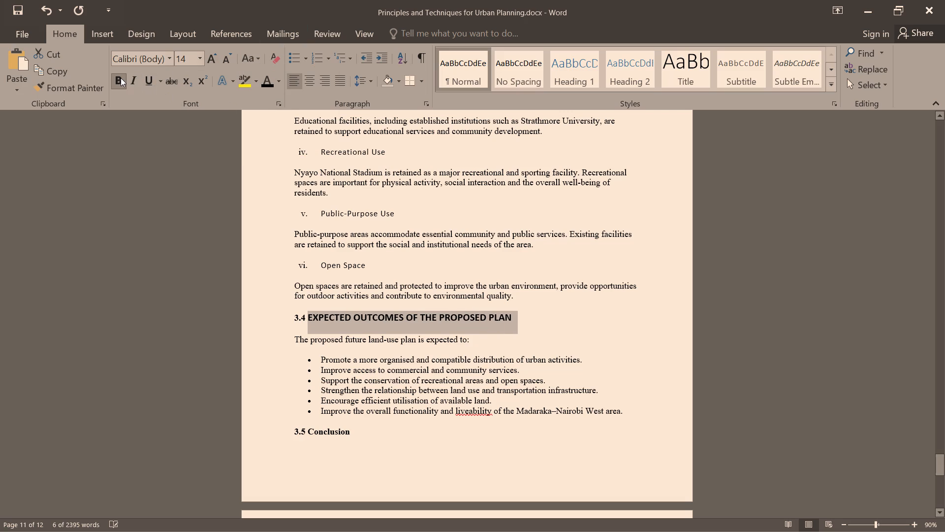
{"action": "left_click", "coordinate": [120, 78]}
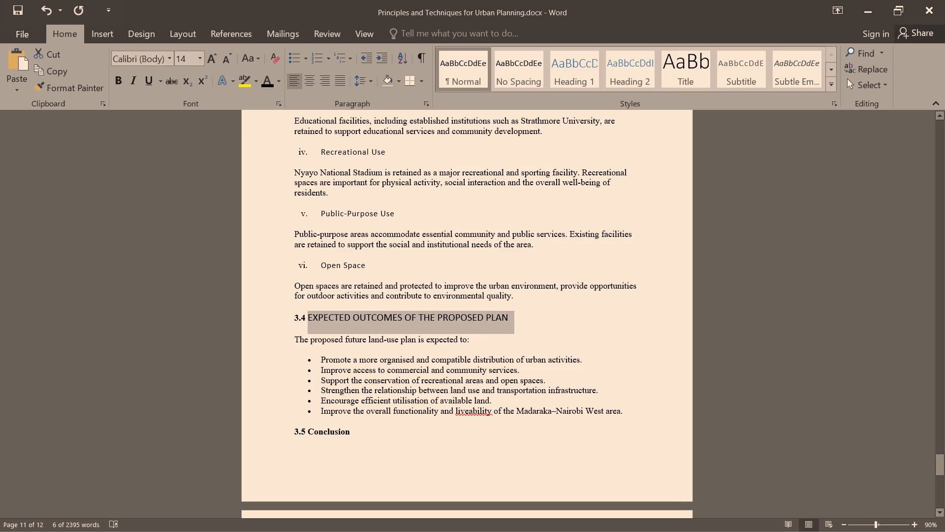
Replace the manual 3.4 before the Expected Outcomes heading with the automatic number 3.3.
{"action": "left_click", "coordinate": [321, 308]}
{"action": "left_click", "coordinate": [305, 316]}
{"action": "left_click", "coordinate": [307, 317]}
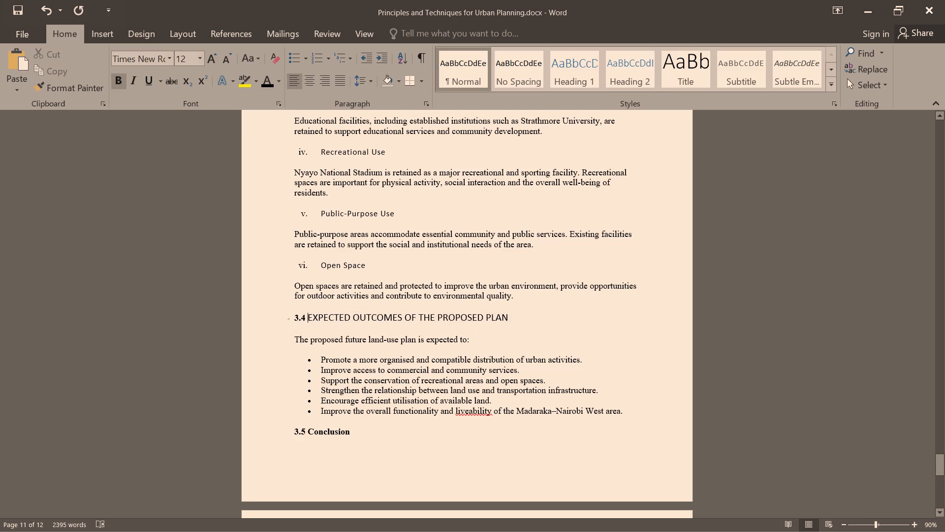
{"action": "key", "text": "BackSpace"}
{"action": "key", "text": "BackSpace"}
{"action": "key", "text": "BackSpace"}
{"action": "key", "text": "BackSpace"}
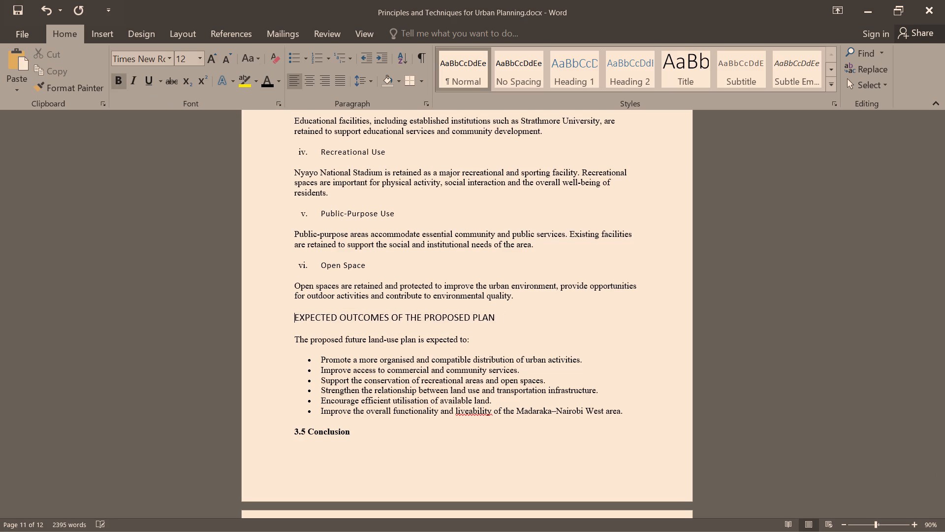
{"action": "key", "text": "3"}
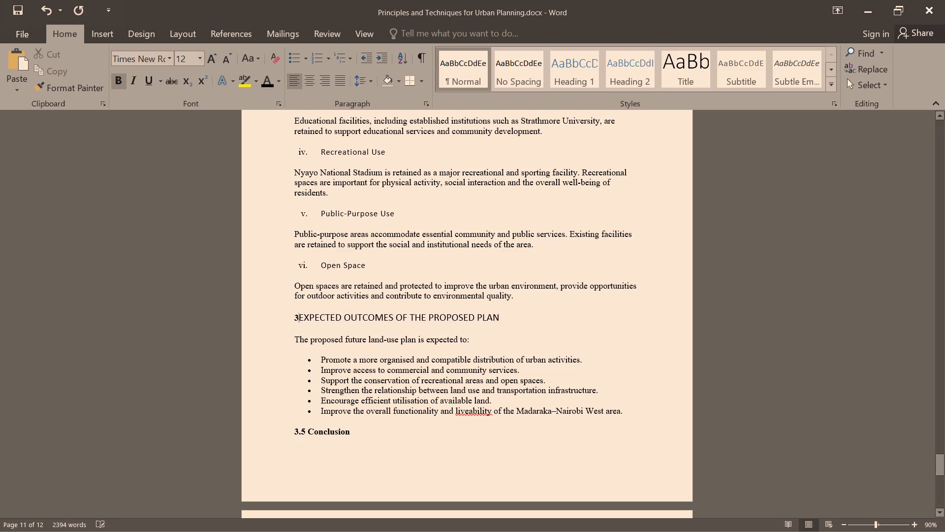
{"action": "key", "text": "period"}
{"action": "type", "text": "3."}
{"action": "key", "text": "space"}
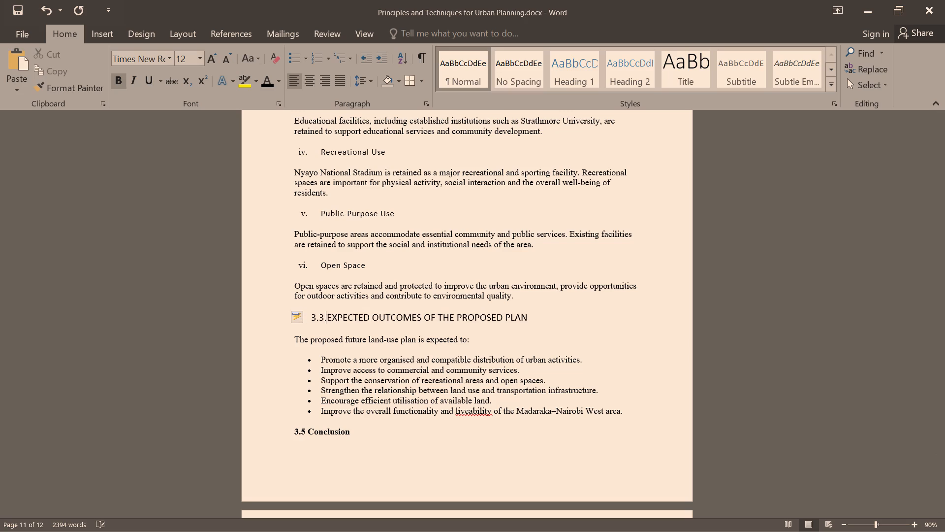
Add the word "liveability" in the last expected-outcomes bullet to the spelling dictionary.
{"action": "scroll", "coordinate": [455, 372], "scroll_direction": "down", "scroll_amount": 3}
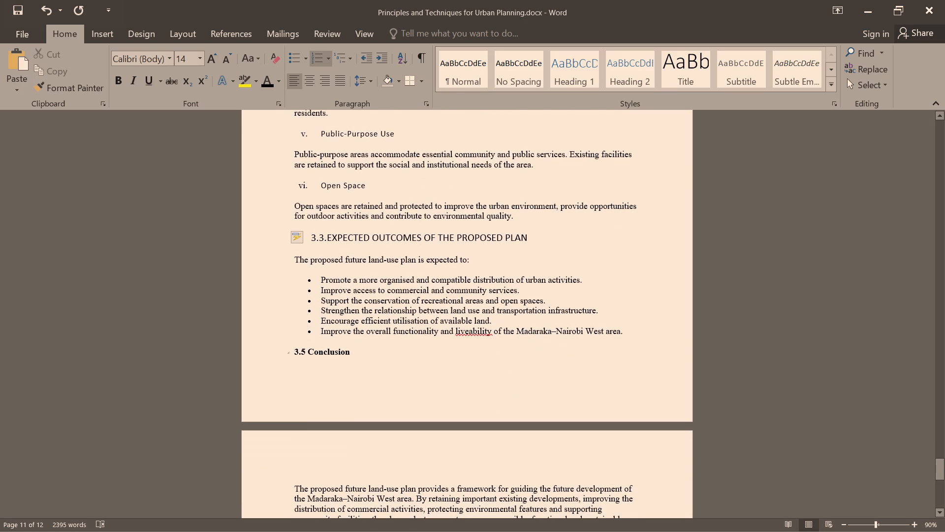
{"action": "right_click", "coordinate": [480, 333]}
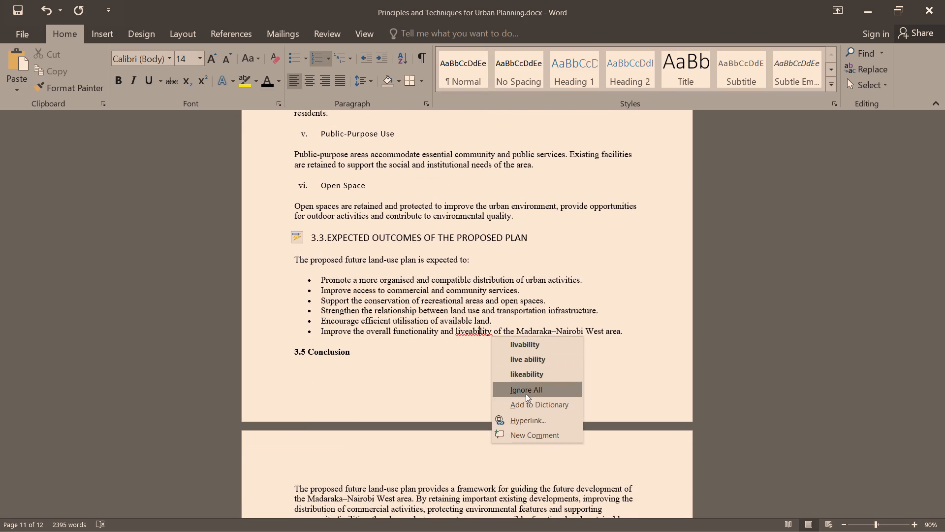
{"action": "left_click", "coordinate": [533, 404]}
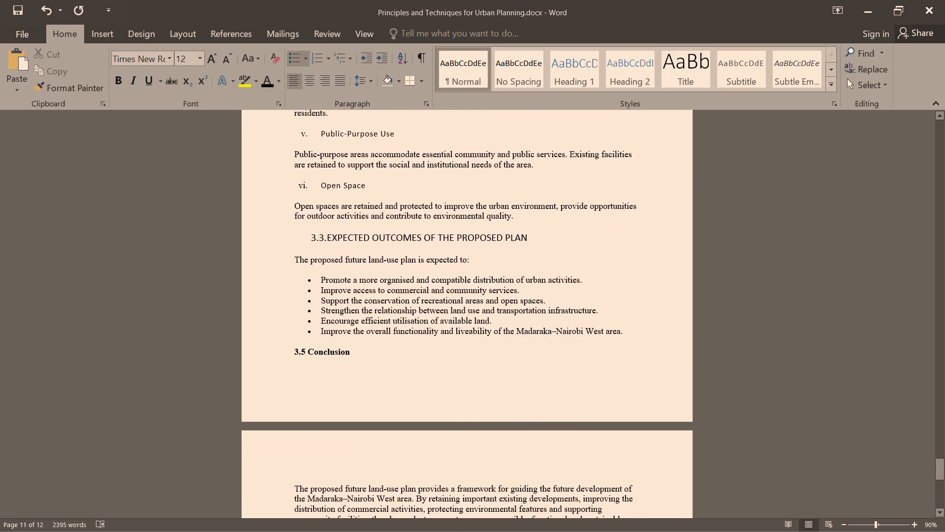
Change the bullets of the whole expected-outcomes list, from "Promote" to "Improve the overall functionality", to hollow circles.
{"action": "left_click_drag", "start_coordinate": [316, 276], "coordinate": [569, 345]}
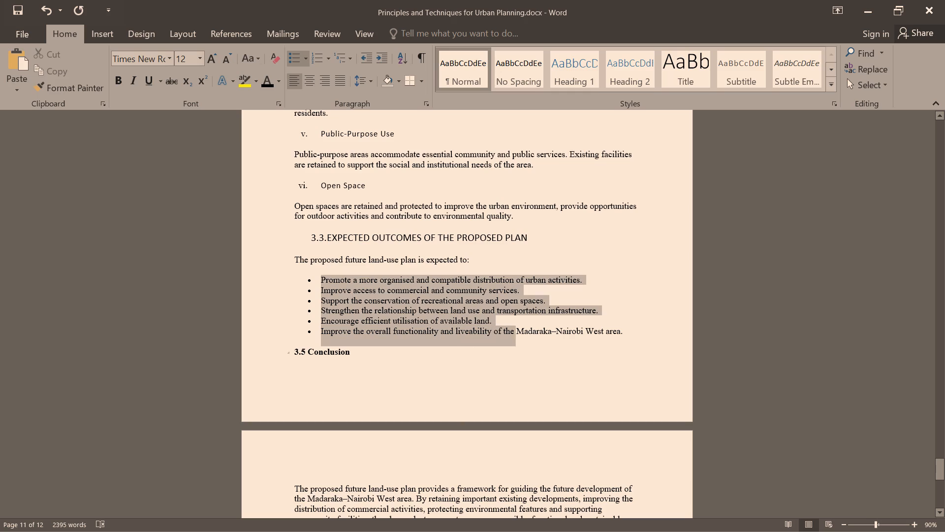
{"action": "left_click_drag", "start_coordinate": [569, 345], "coordinate": [631, 325]}
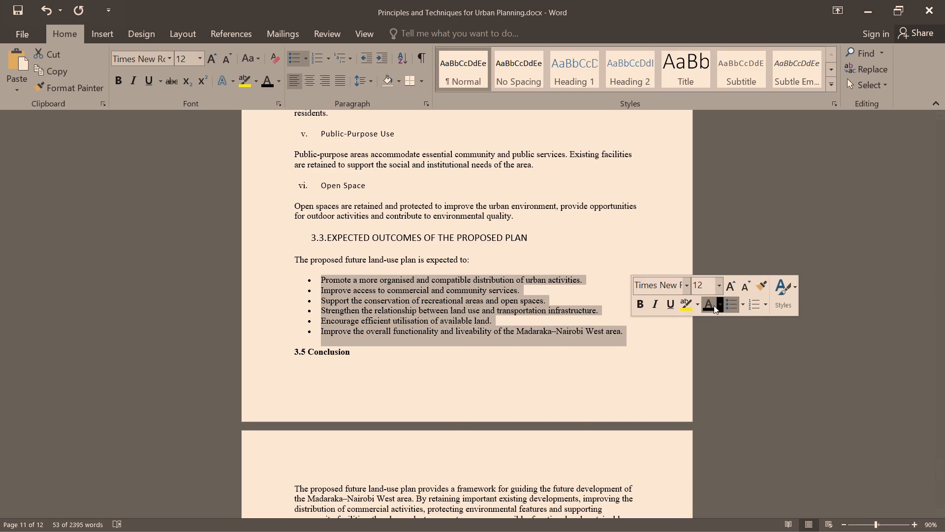
{"action": "left_click", "coordinate": [739, 304]}
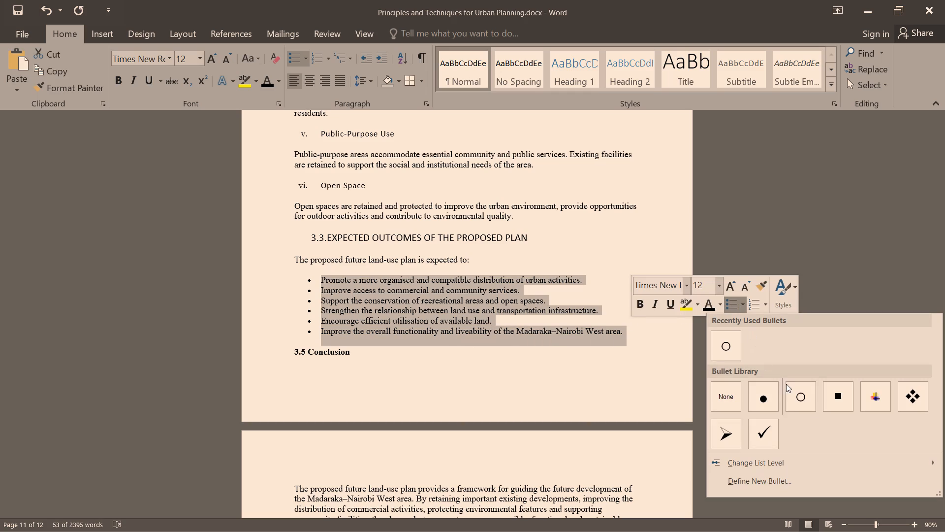
{"action": "left_click", "coordinate": [791, 387]}
{"action": "left_click", "coordinate": [628, 388]}
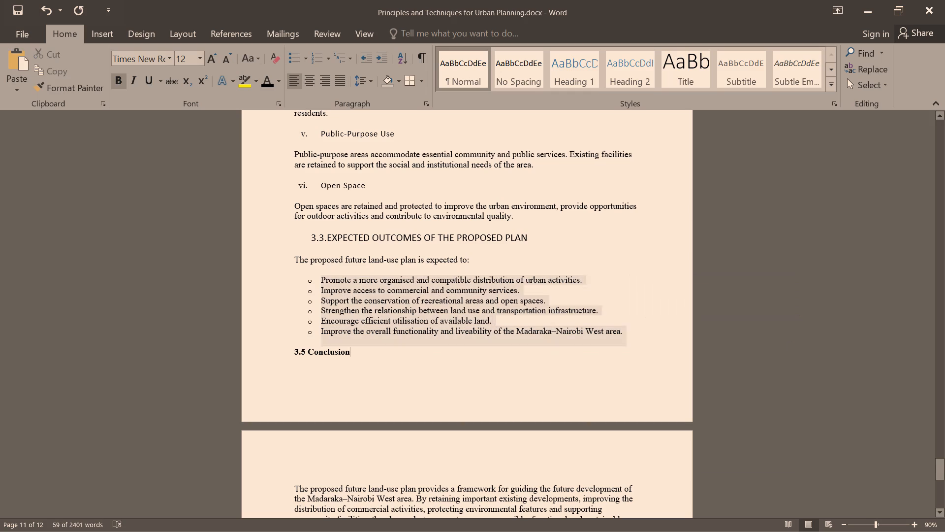
Review the report's pages between the topographical map section, the Future Land-Use Plan section and the conclusion.
{"action": "scroll", "coordinate": [515, 384], "scroll_direction": "down", "scroll_amount": 5}
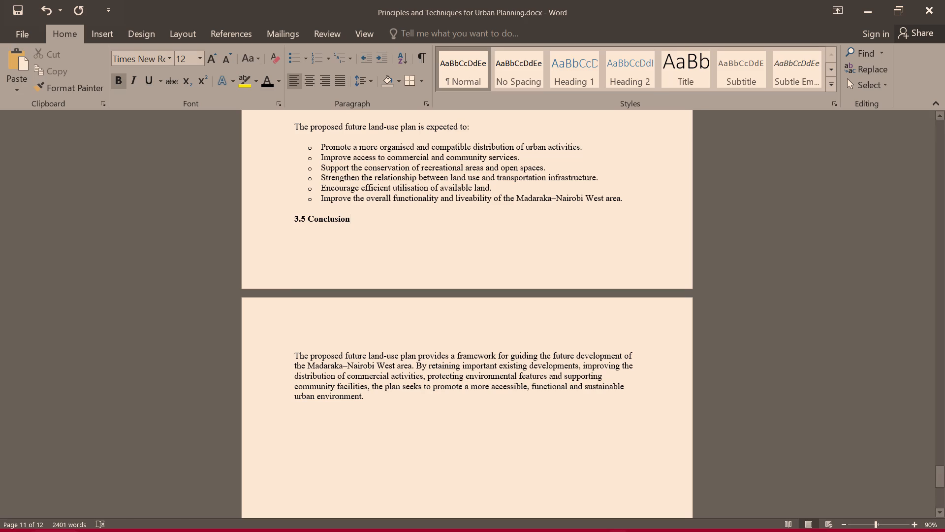
{"action": "left_click_drag", "start_coordinate": [940, 472], "coordinate": [944, 352]}
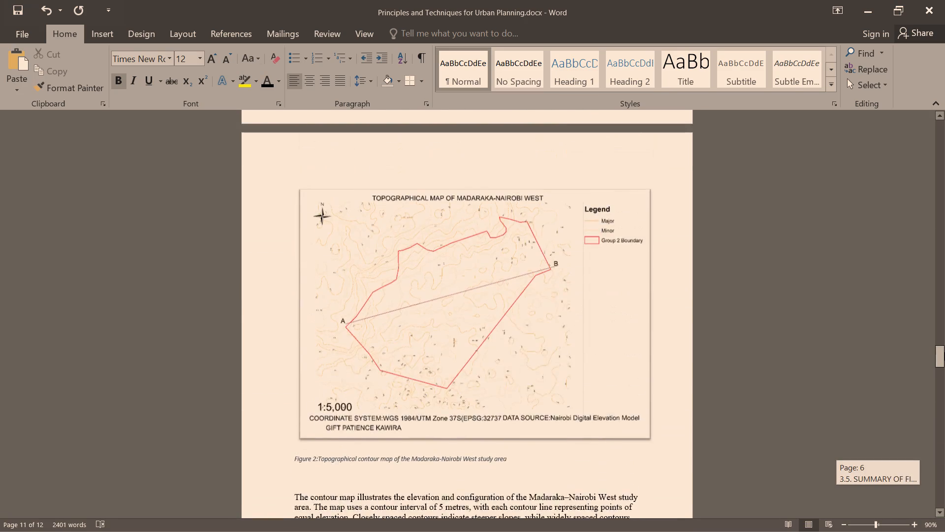
{"action": "left_click_drag", "start_coordinate": [944, 352], "coordinate": [944, 385]}
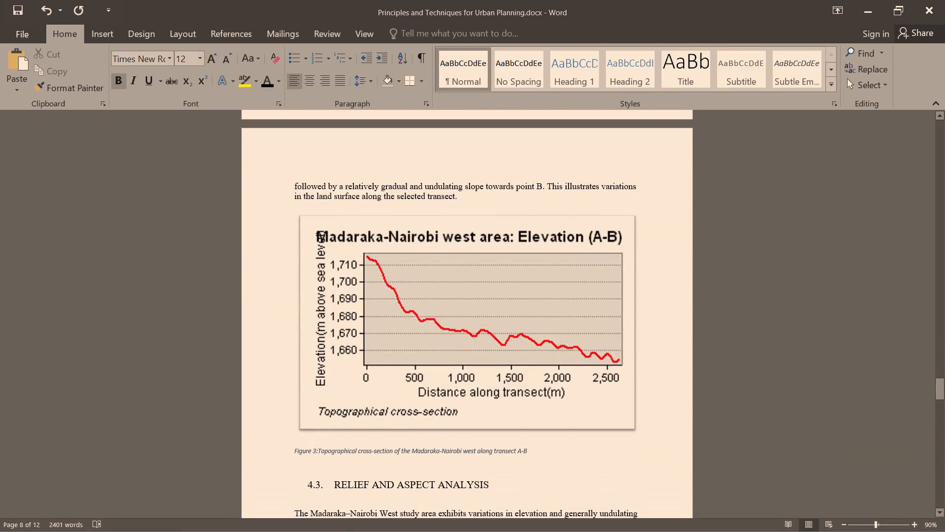
{"action": "scroll", "coordinate": [729, 338], "scroll_direction": "down", "scroll_amount": 6}
{"action": "scroll", "coordinate": [686, 326], "scroll_direction": "down", "scroll_amount": 11}
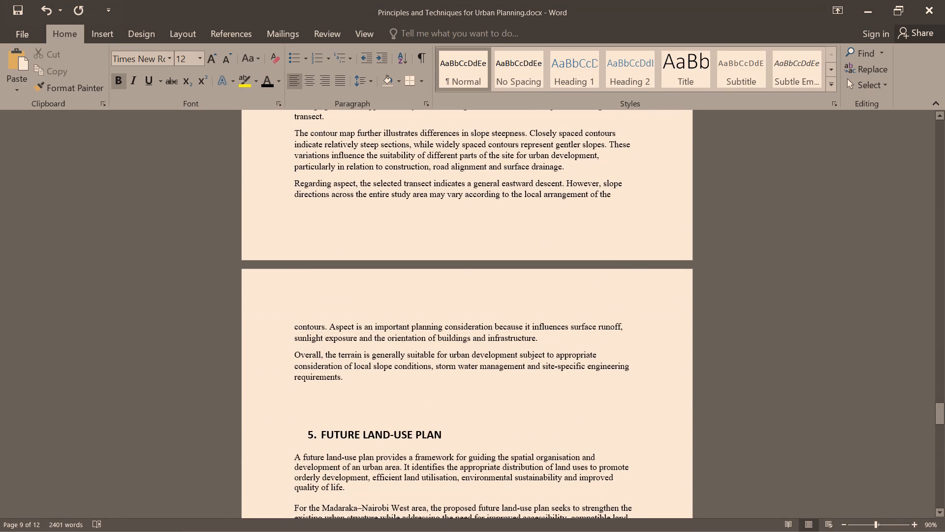
{"action": "left_click_drag", "start_coordinate": [939, 415], "coordinate": [940, 454]}
{"action": "left_click_drag", "start_coordinate": [939, 456], "coordinate": [944, 387]}
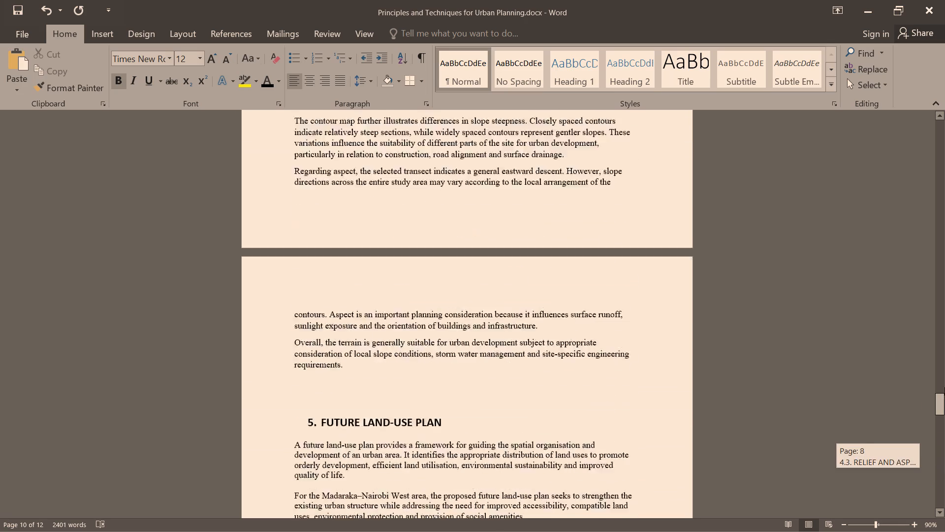
Update the entire table of contents, including its headings as well as the page numbers.
{"action": "left_click_drag", "start_coordinate": [944, 387], "coordinate": [943, 141]}
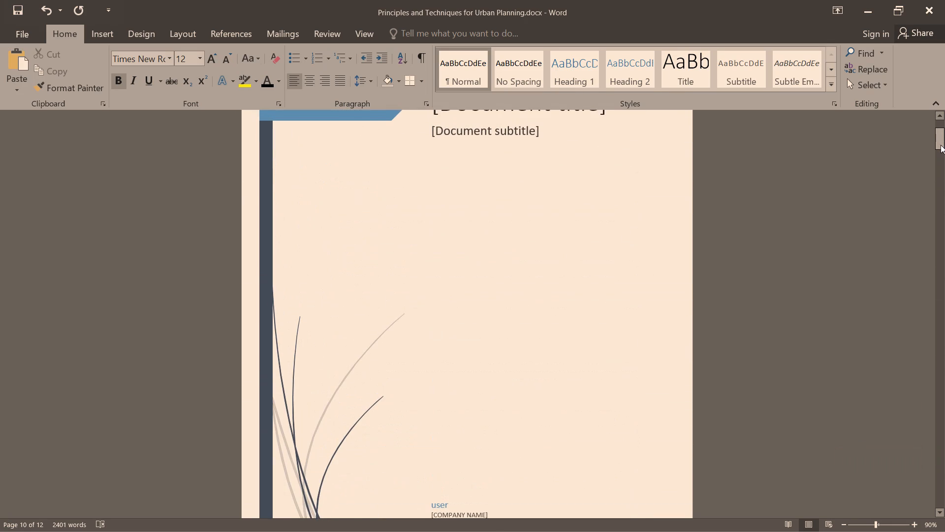
{"action": "left_click_drag", "start_coordinate": [940, 136], "coordinate": [942, 159]}
{"action": "left_click", "coordinate": [354, 220]}
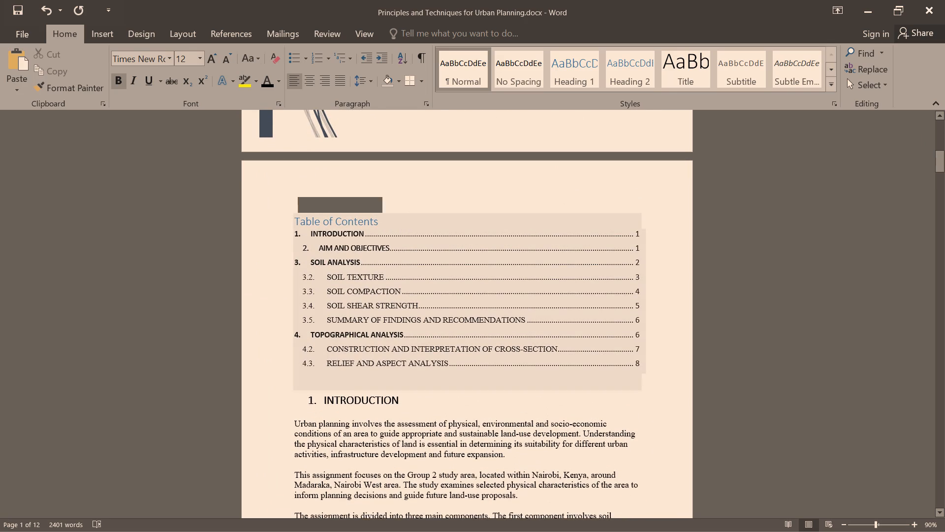
{"action": "left_click", "coordinate": [355, 202]}
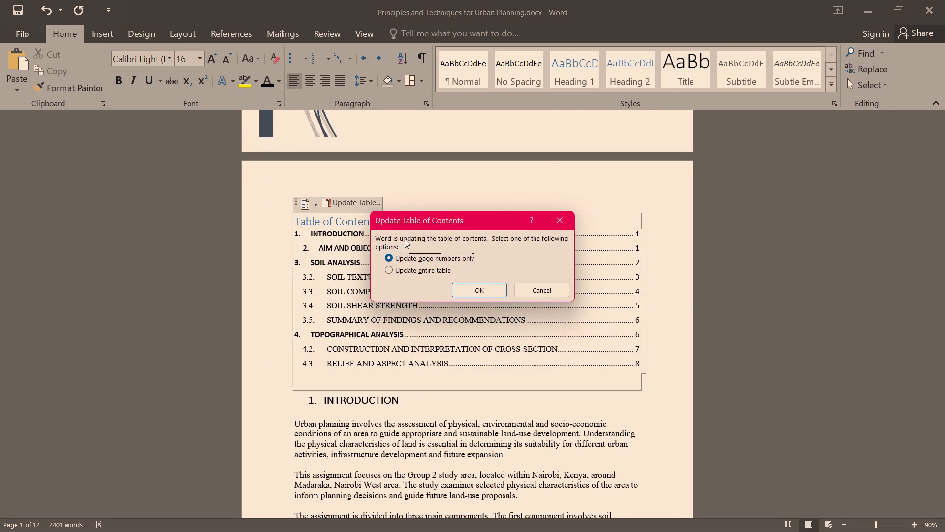
{"action": "left_click", "coordinate": [392, 269]}
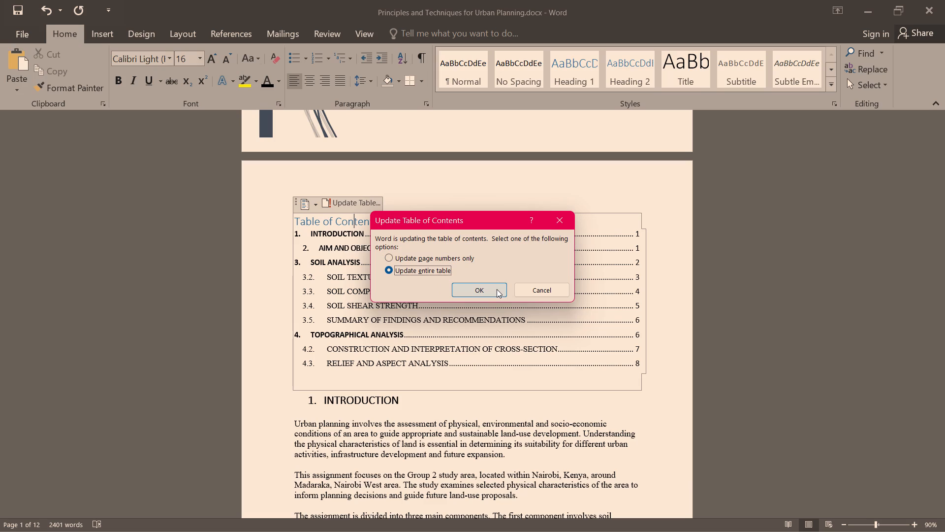
{"action": "left_click", "coordinate": [497, 289]}
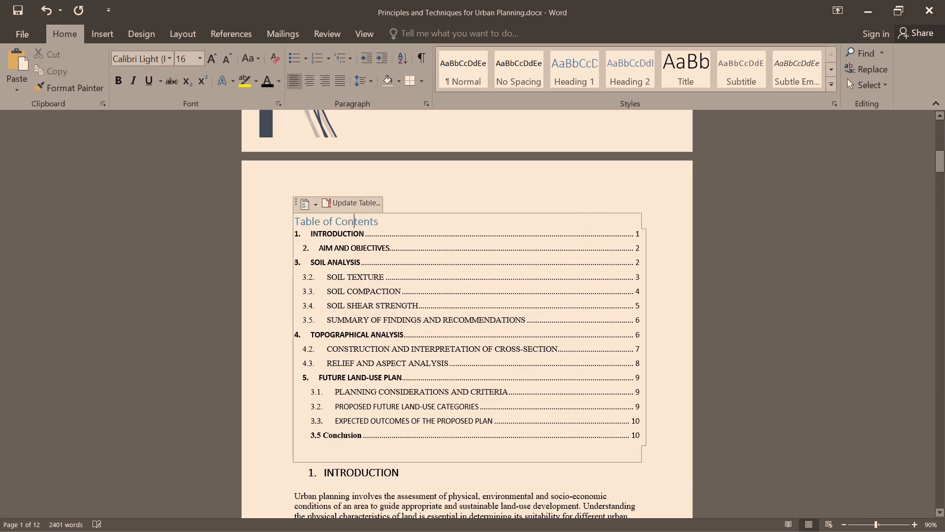
Restyle the "FUTURE LAND-USE PLAN" heading as Heading 1, like the Introduction heading, and number it "5." again.
{"action": "scroll", "coordinate": [425, 357], "scroll_direction": "down", "scroll_amount": 2}
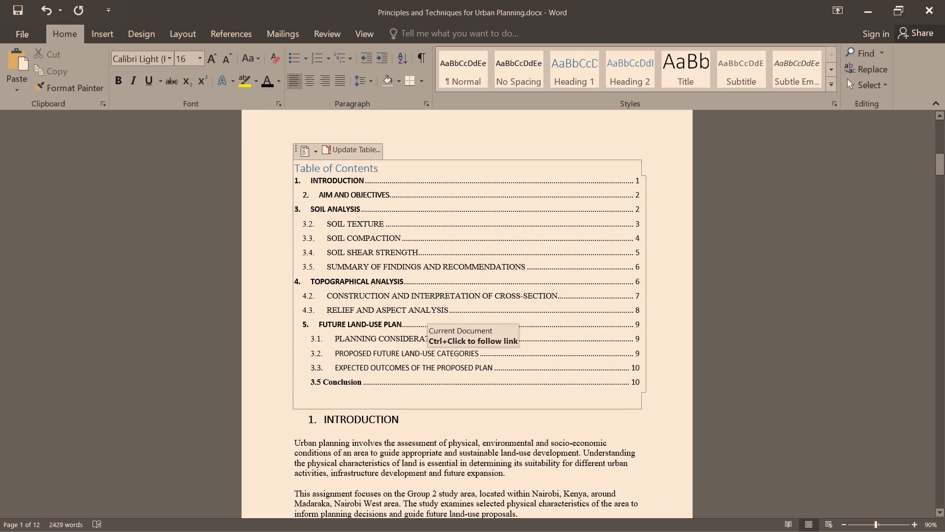
{"action": "scroll", "coordinate": [425, 359], "scroll_direction": "down", "scroll_amount": 1}
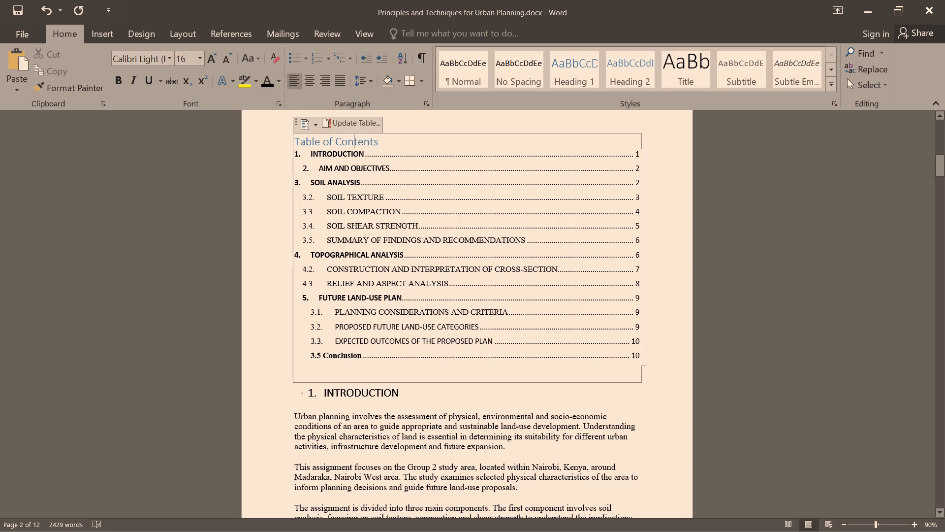
{"action": "left_click_drag", "start_coordinate": [401, 391], "coordinate": [344, 392]}
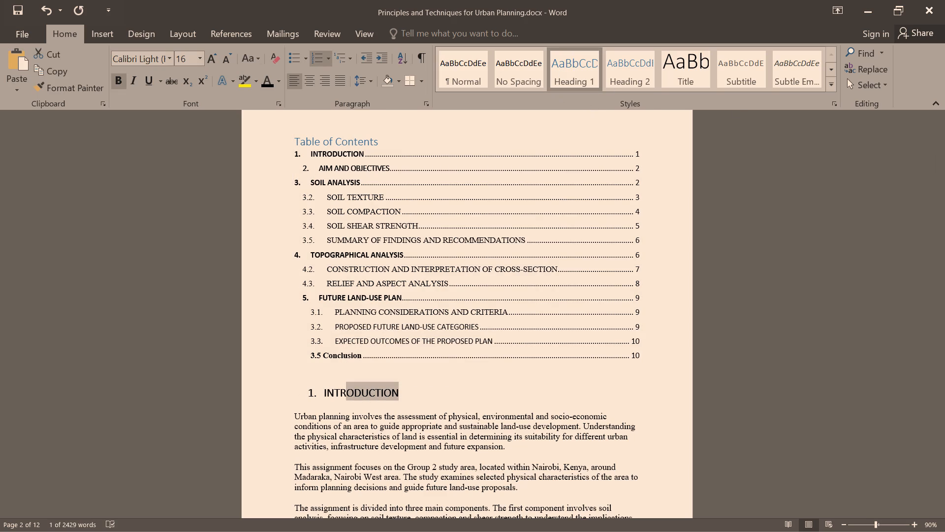
{"action": "left_click_drag", "start_coordinate": [940, 166], "coordinate": [944, 531]}
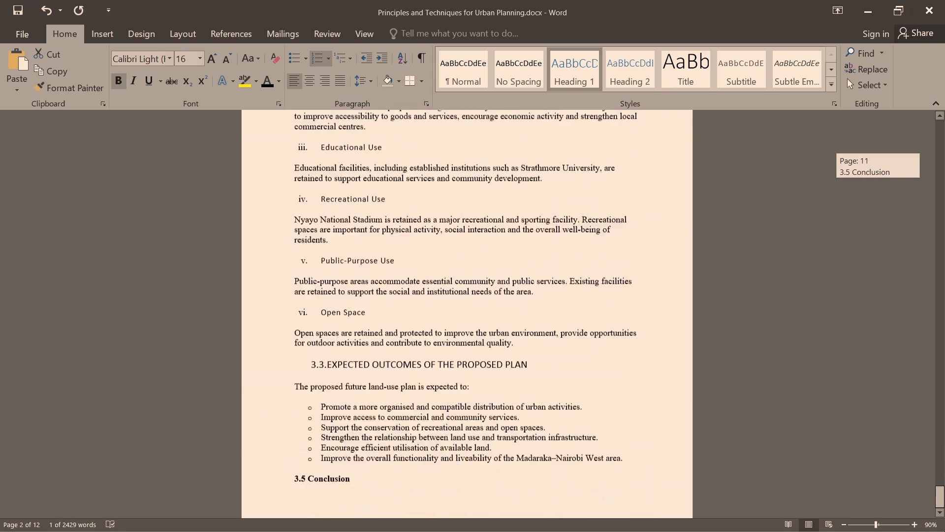
{"action": "left_click_drag", "start_coordinate": [944, 531], "coordinate": [934, 423]}
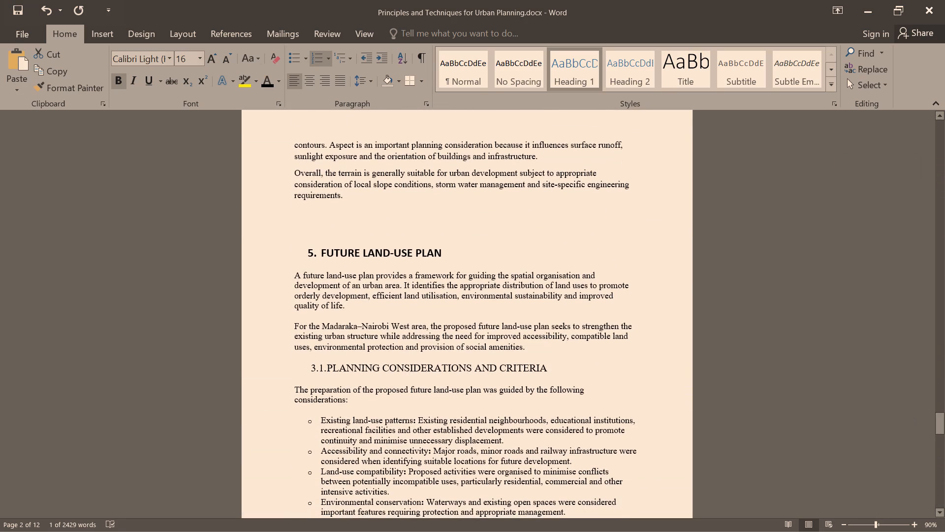
{"action": "left_click_drag", "start_coordinate": [442, 251], "coordinate": [403, 251]}
{"action": "left_click_drag", "start_coordinate": [403, 251], "coordinate": [335, 248]}
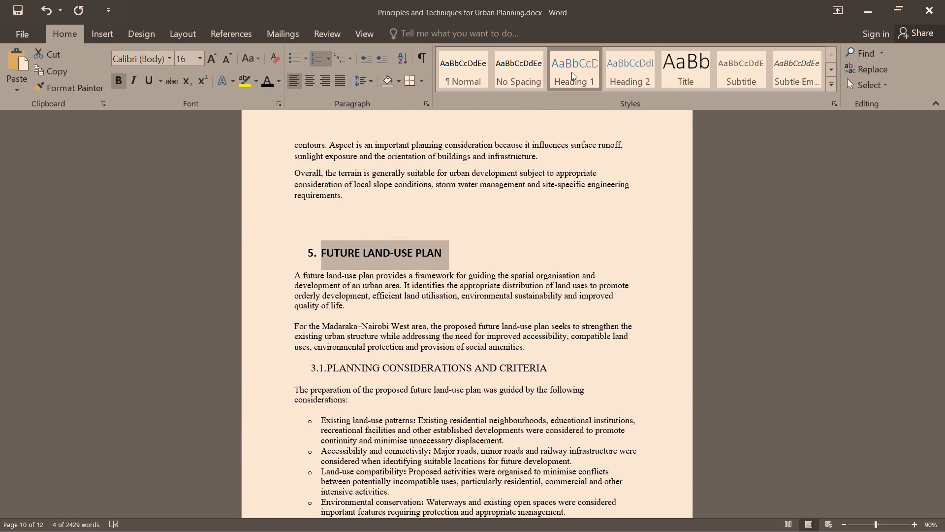
{"action": "left_click", "coordinate": [571, 72]}
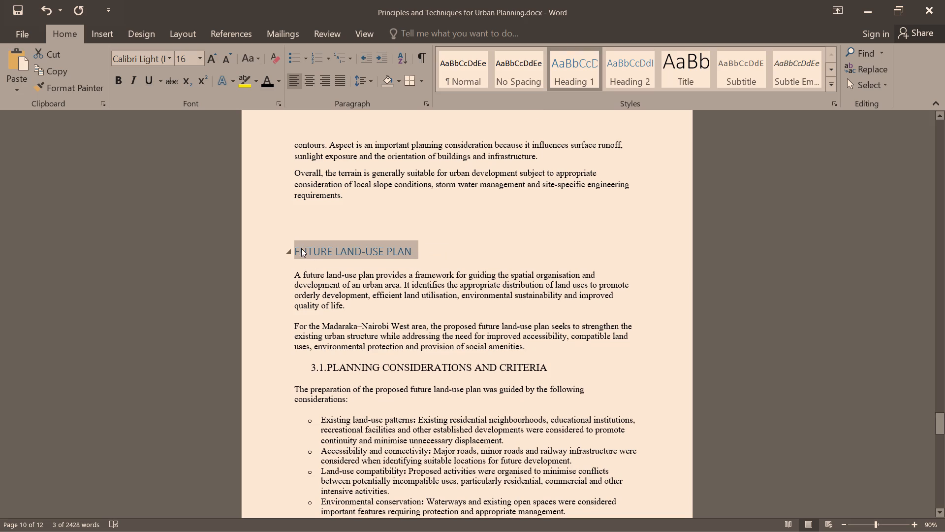
{"action": "left_click", "coordinate": [295, 246]}
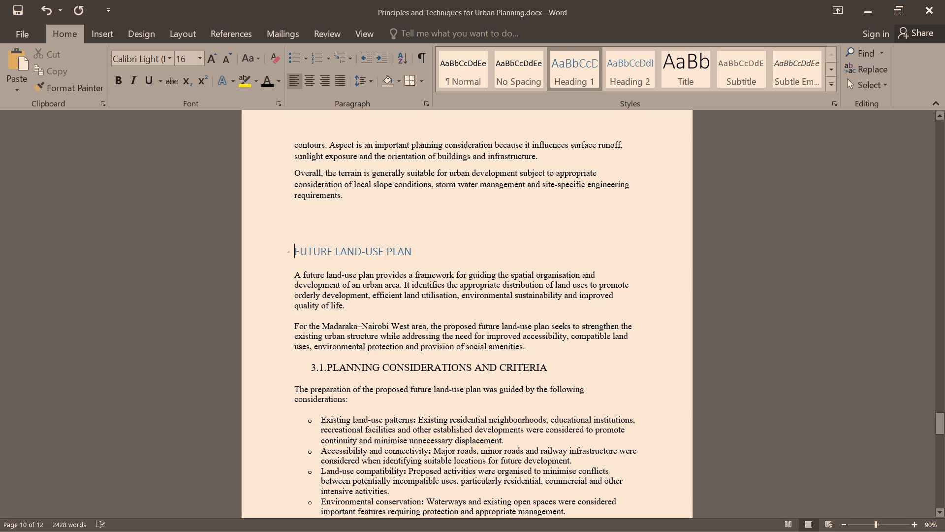
{"action": "key", "text": "5"}
{"action": "type", "text": "."}
{"action": "key", "text": "space"}
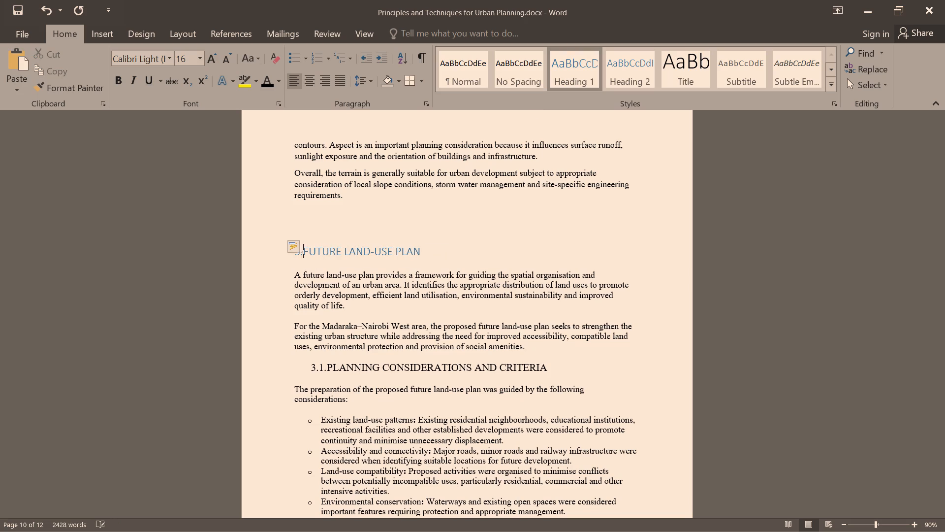
Make the text of the "FUTURE LAND-USE PLAN" heading black and bold.
{"action": "left_click_drag", "start_coordinate": [438, 250], "coordinate": [372, 255]}
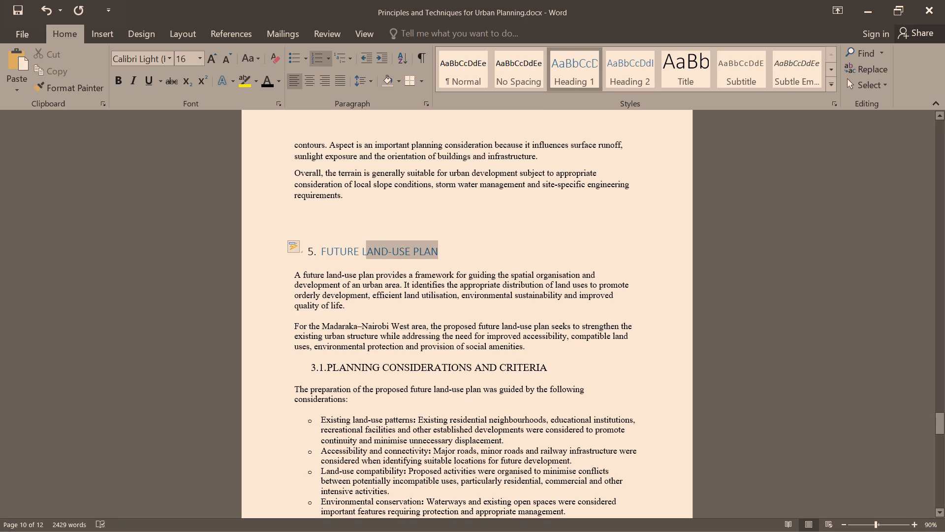
{"action": "left_click_drag", "start_coordinate": [372, 255], "coordinate": [348, 256]}
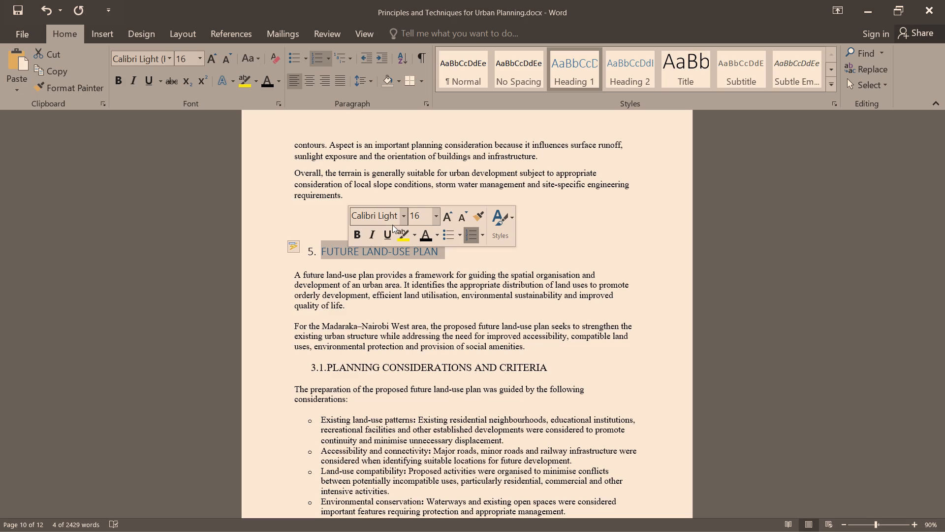
{"action": "left_click", "coordinate": [266, 82]}
{"action": "left_click", "coordinate": [124, 79]}
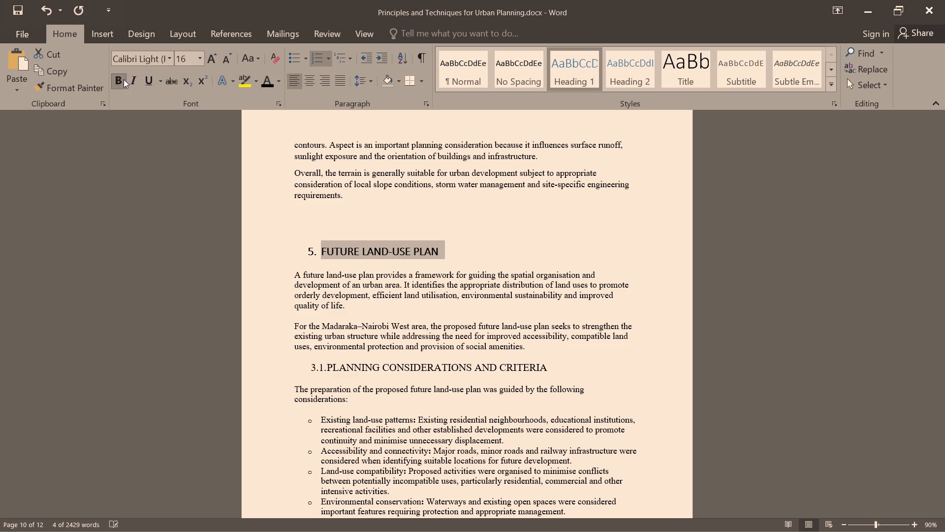
{"action": "left_click", "coordinate": [212, 226]}
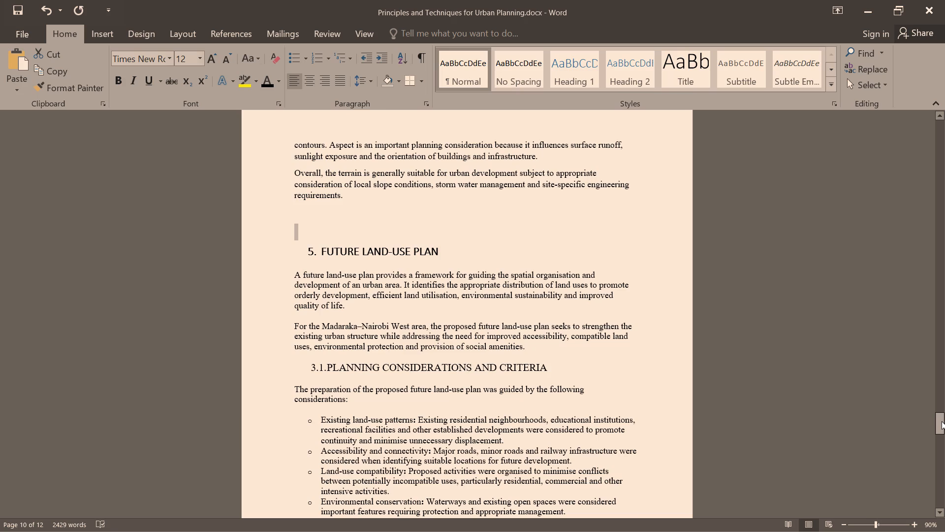
Update the entire table of contents, headings as well as page numbers.
{"action": "left_click_drag", "start_coordinate": [942, 421], "coordinate": [911, 47]}
{"action": "scroll", "coordinate": [560, 371], "scroll_direction": "down", "scroll_amount": 4}
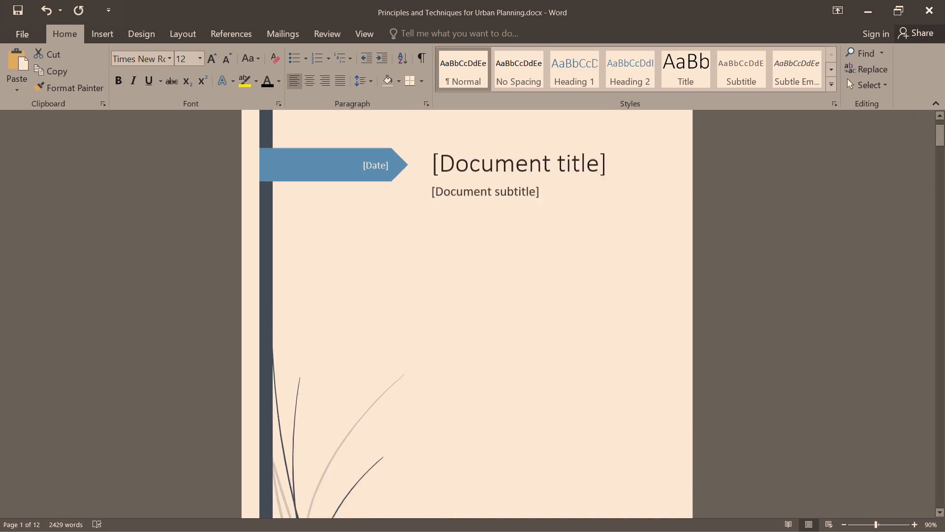
{"action": "scroll", "coordinate": [560, 372], "scroll_direction": "down", "scroll_amount": 15}
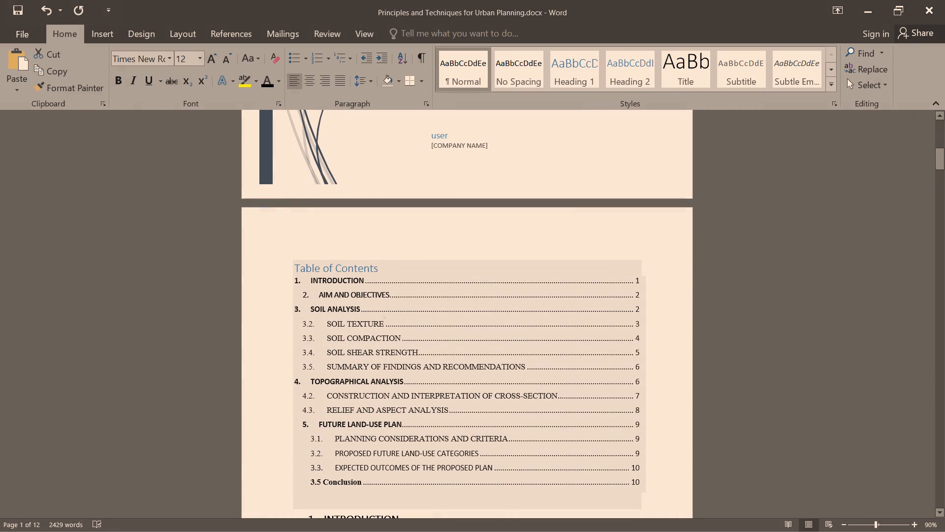
{"action": "left_click", "coordinate": [348, 264]}
{"action": "left_click", "coordinate": [356, 245]}
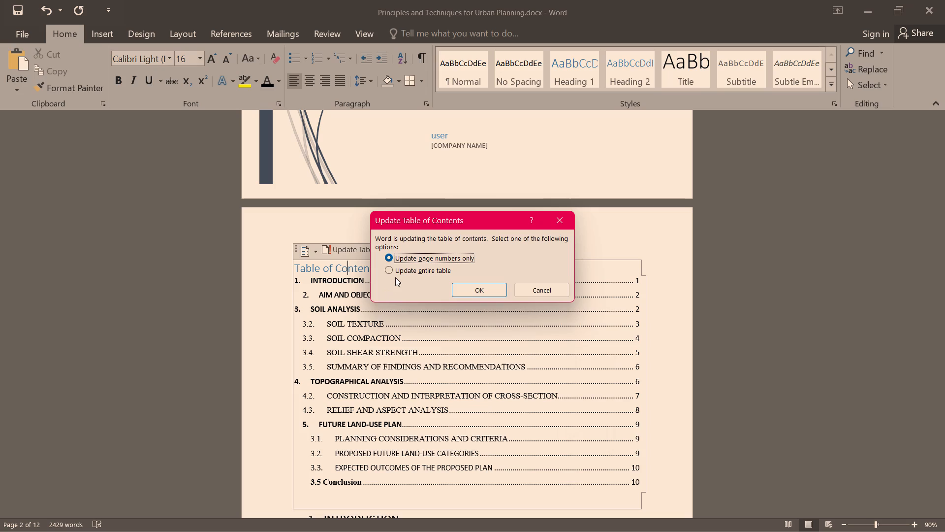
{"action": "left_click", "coordinate": [389, 272]}
{"action": "left_click", "coordinate": [473, 294]}
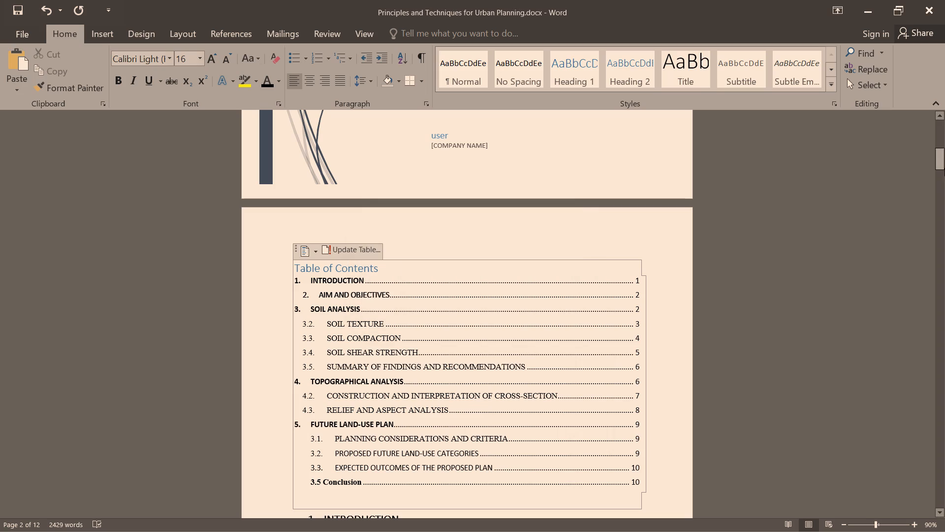
Review the future land-use plan pages from the conclusion back to the section heading and its planning considerations.
{"action": "left_click_drag", "start_coordinate": [937, 160], "coordinate": [944, 531]}
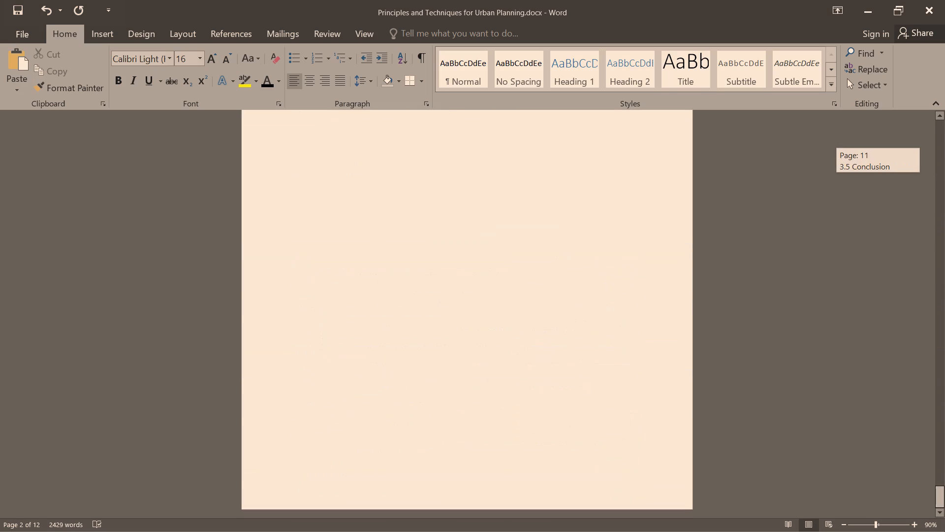
{"action": "left_click_drag", "start_coordinate": [944, 531], "coordinate": [937, 473]}
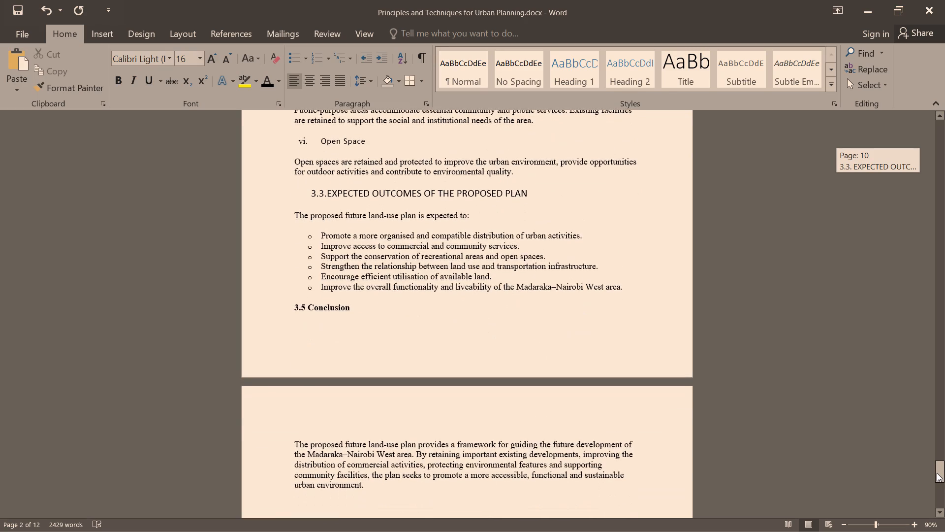
{"action": "left_click_drag", "start_coordinate": [937, 473], "coordinate": [937, 470]}
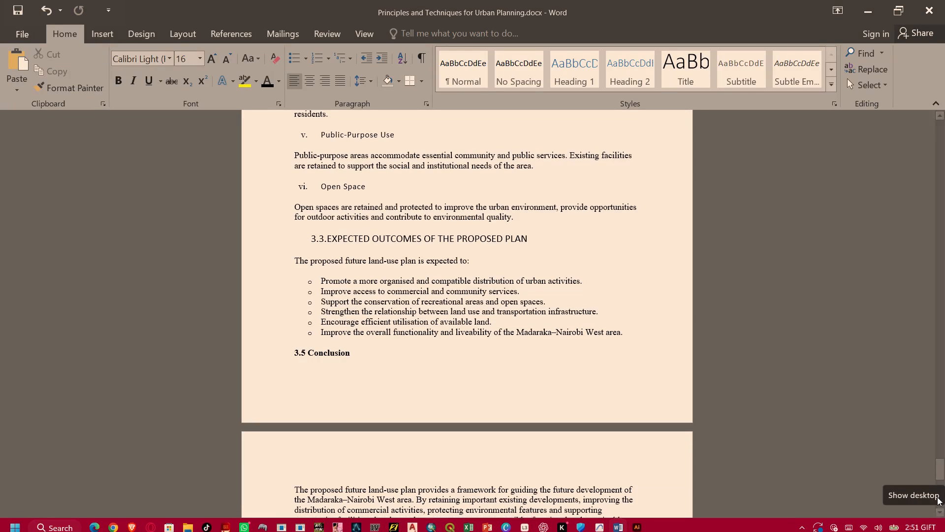
{"action": "left_click_drag", "start_coordinate": [939, 471], "coordinate": [944, 463]}
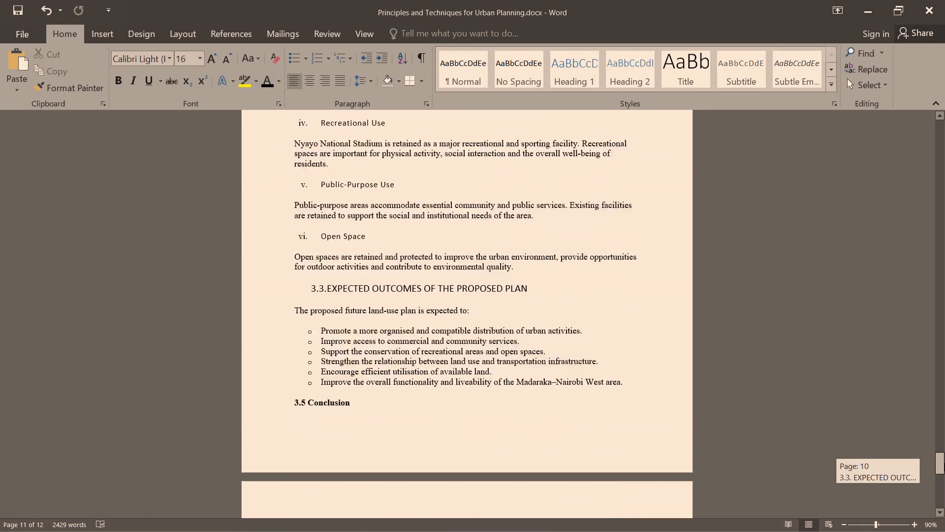
{"action": "left_click_drag", "start_coordinate": [944, 463], "coordinate": [944, 453]}
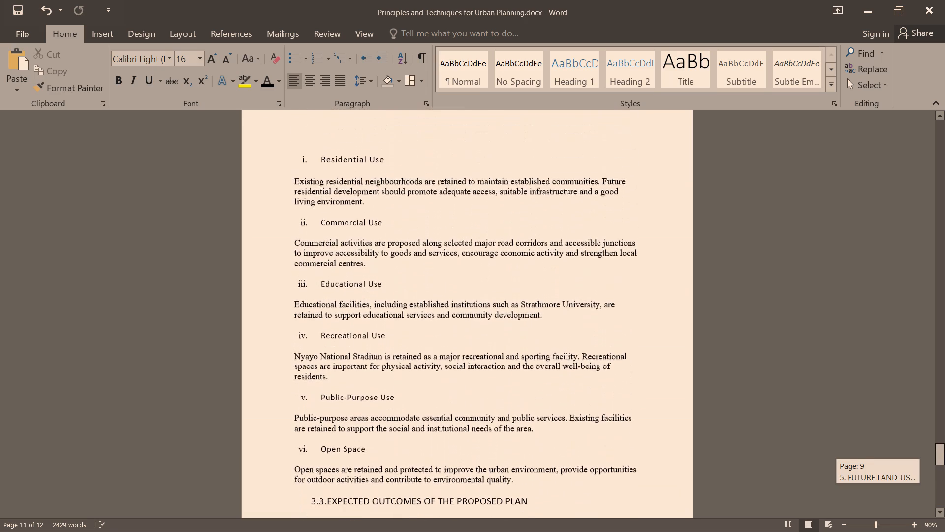
{"action": "left_click_drag", "start_coordinate": [944, 453], "coordinate": [944, 435]}
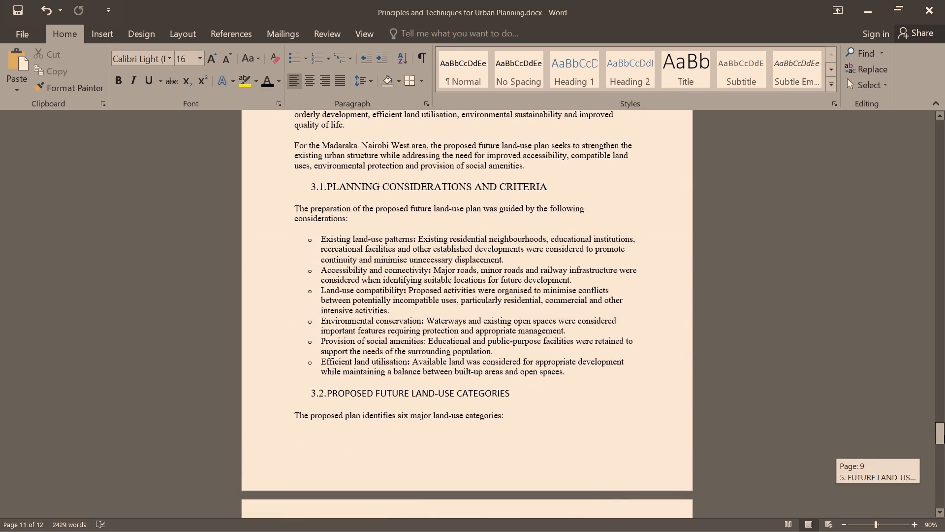
{"action": "left_click_drag", "start_coordinate": [944, 435], "coordinate": [944, 422]}
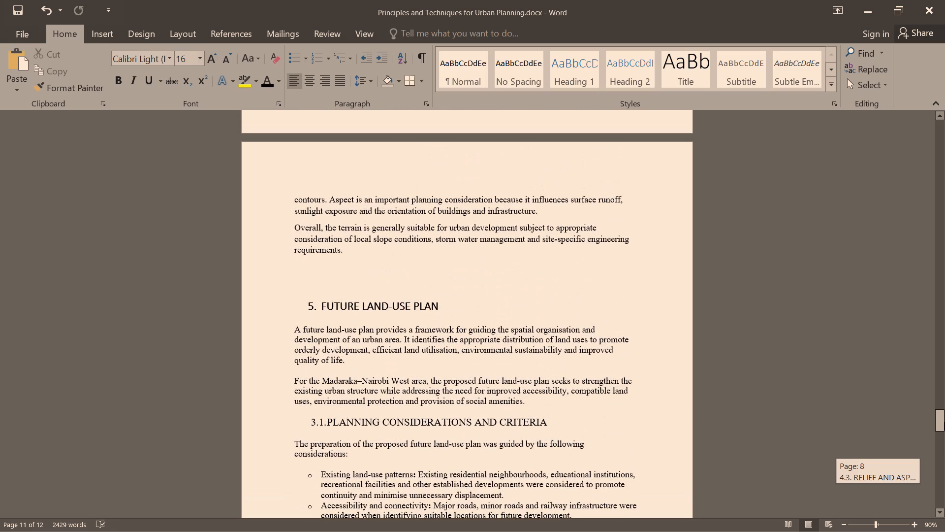
{"action": "left_click_drag", "start_coordinate": [944, 422], "coordinate": [944, 434]}
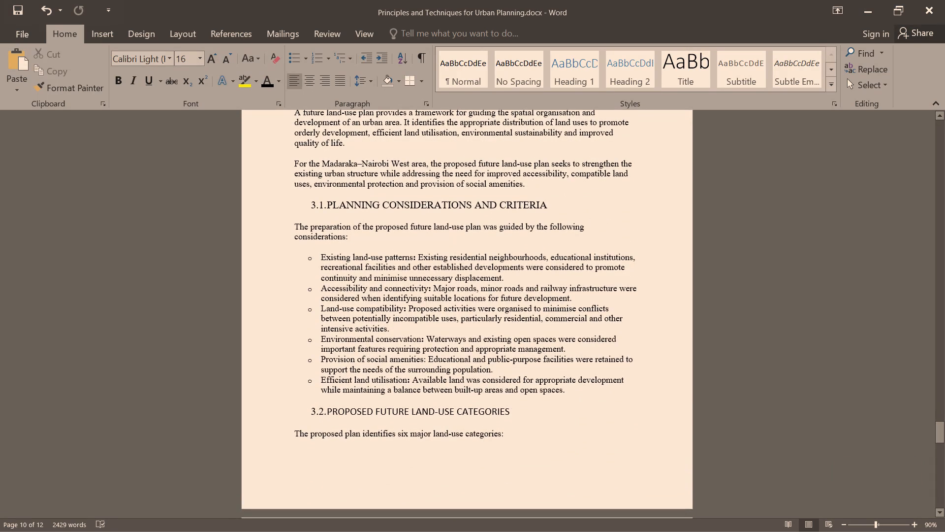
Insert GROUP 2 LANDUSE MAP.png from the QGIS folder below the last planning-considerations bullet, with blank lines separating it from the list.
{"action": "left_click", "coordinate": [567, 388]}
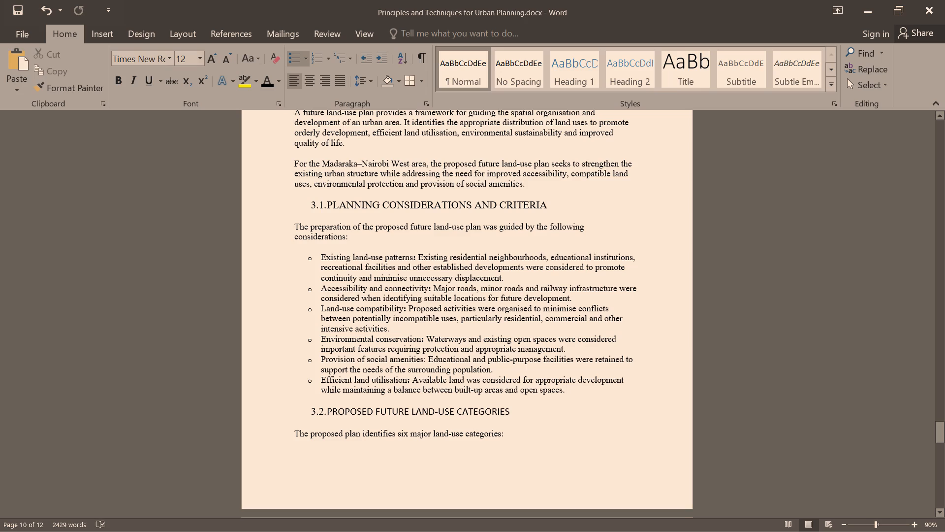
{"action": "key", "text": "Return"}
{"action": "key", "text": "Return"}
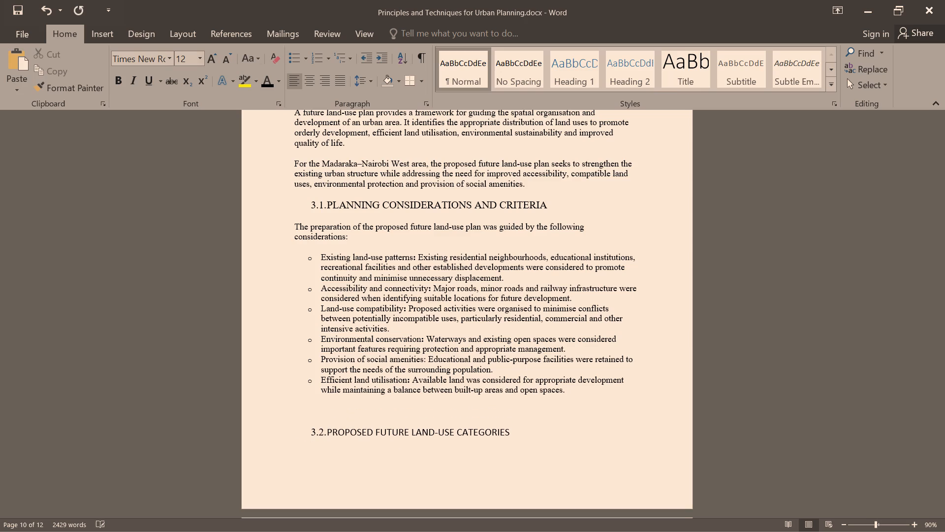
{"action": "key", "text": "Return"}
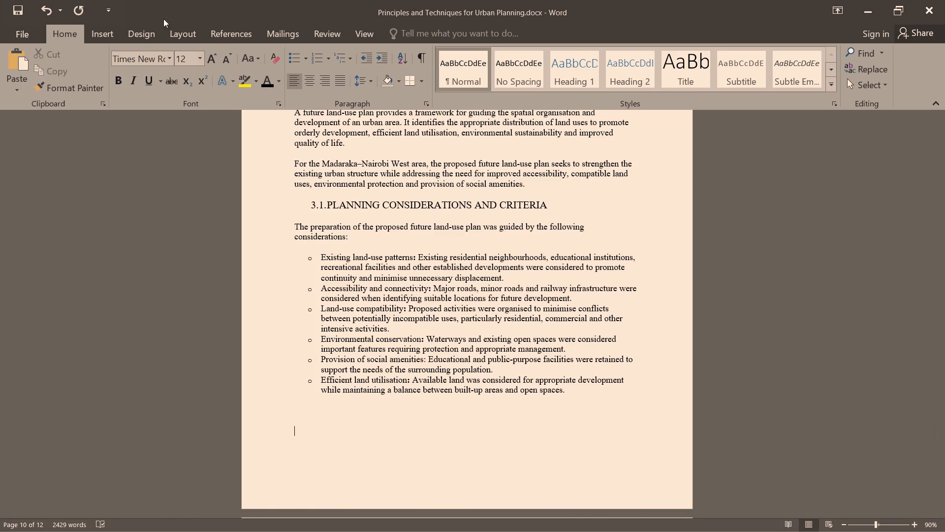
{"action": "left_click", "coordinate": [111, 30]}
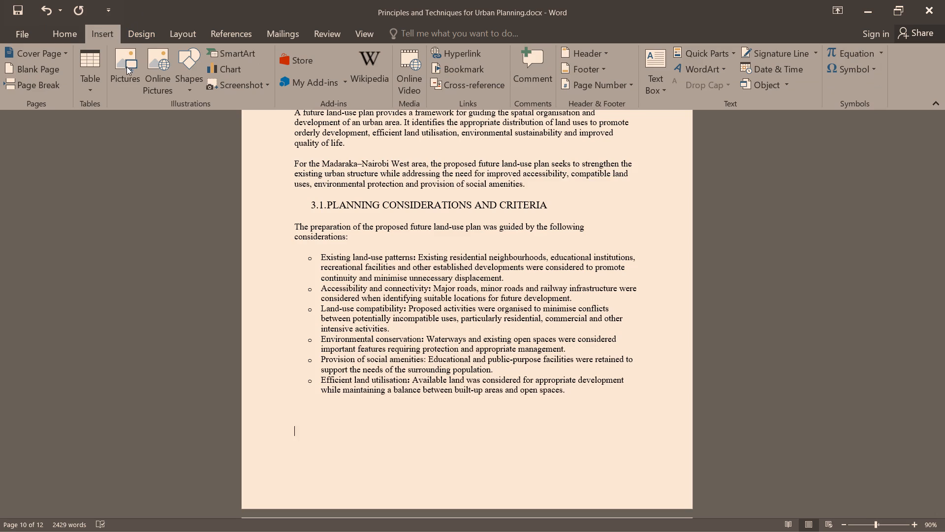
{"action": "left_click", "coordinate": [127, 68]}
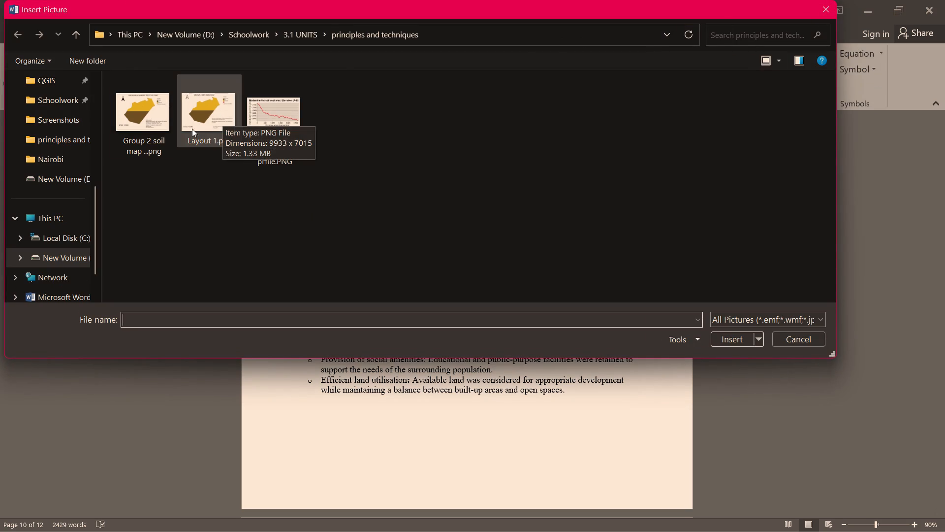
{"action": "scroll", "coordinate": [52, 231], "scroll_direction": "down", "scroll_amount": 2}
{"action": "scroll", "coordinate": [52, 231], "scroll_direction": "up", "scroll_amount": 3}
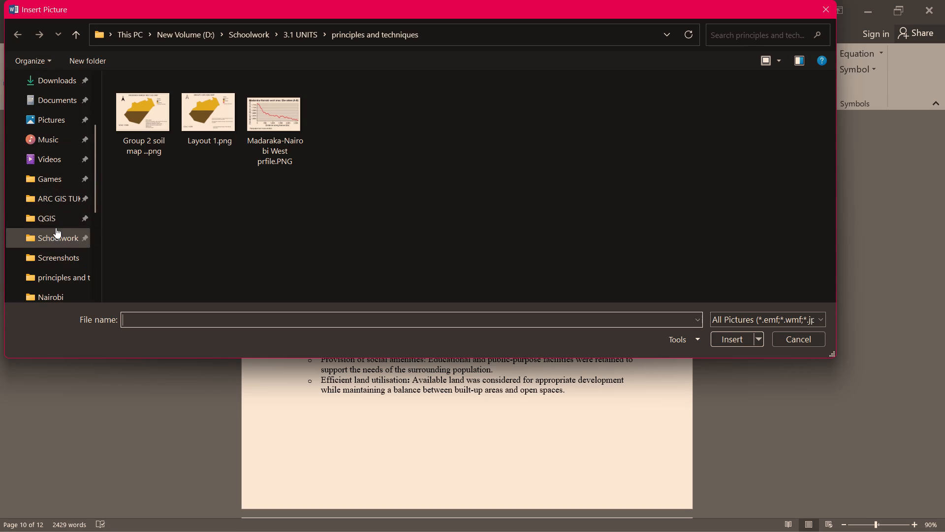
{"action": "left_click", "coordinate": [56, 220]}
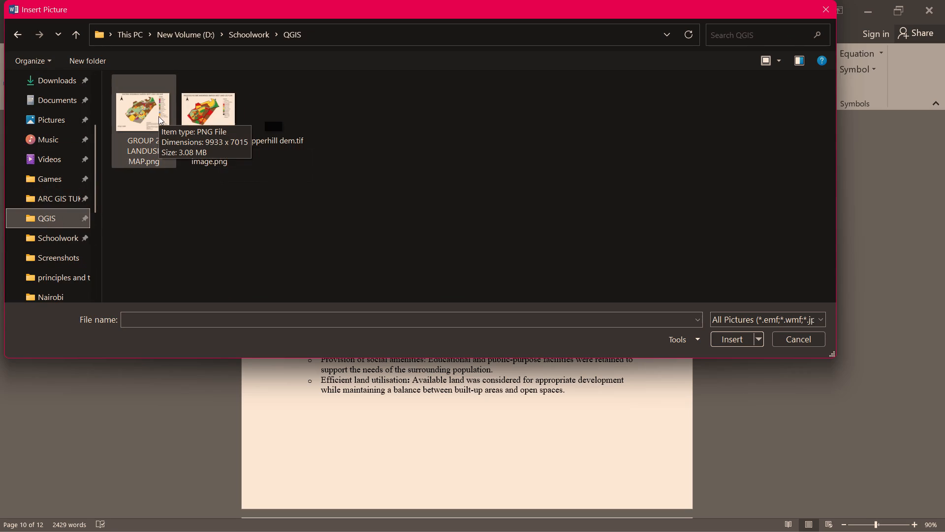
{"action": "left_click", "coordinate": [151, 126]}
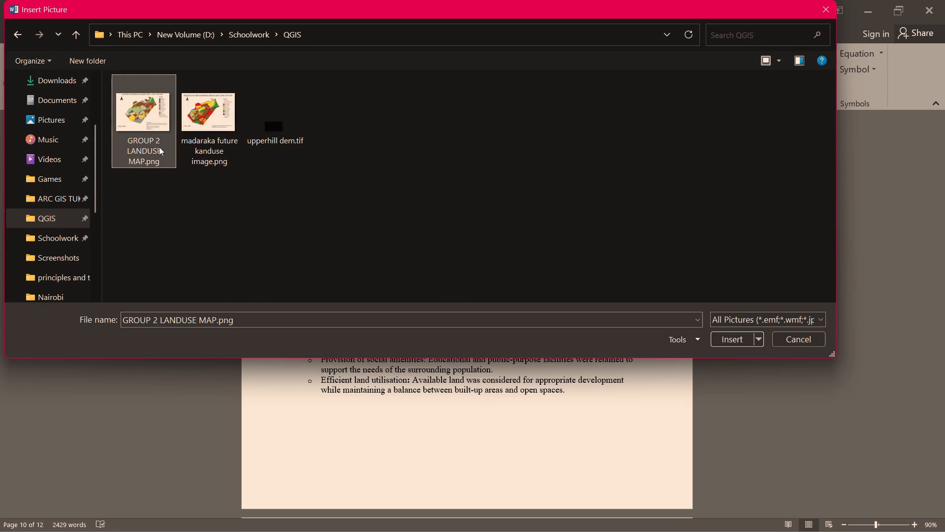
{"action": "left_click", "coordinate": [736, 341]}
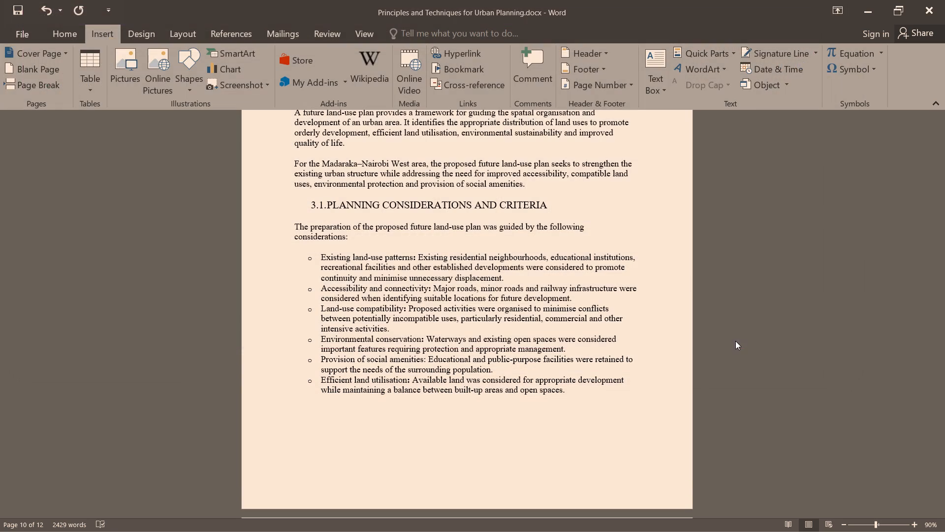
Apply the simple frame picture style with a soft shadow to the inserted existing land-use map.
{"action": "scroll", "coordinate": [667, 318], "scroll_direction": "down", "scroll_amount": 4}
{"action": "scroll", "coordinate": [769, 340], "scroll_direction": "down", "scroll_amount": 4}
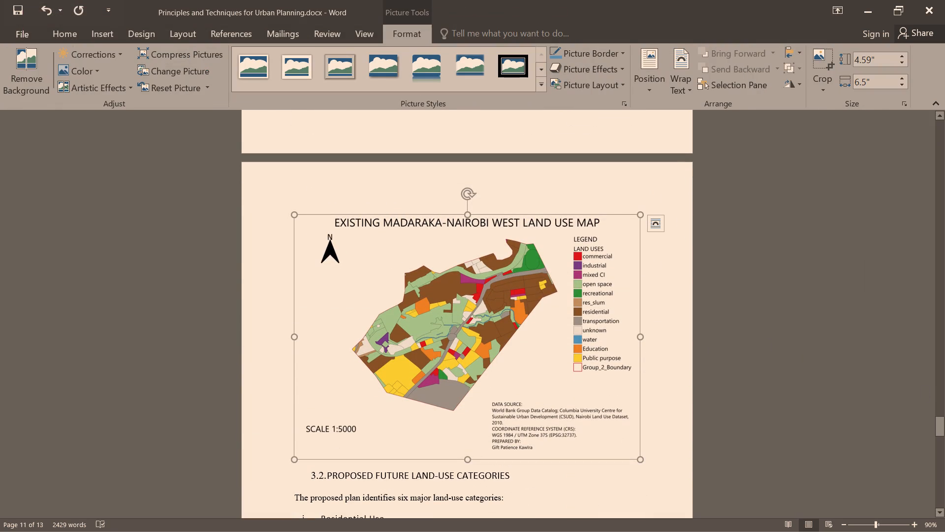
{"action": "left_click", "coordinate": [261, 63]}
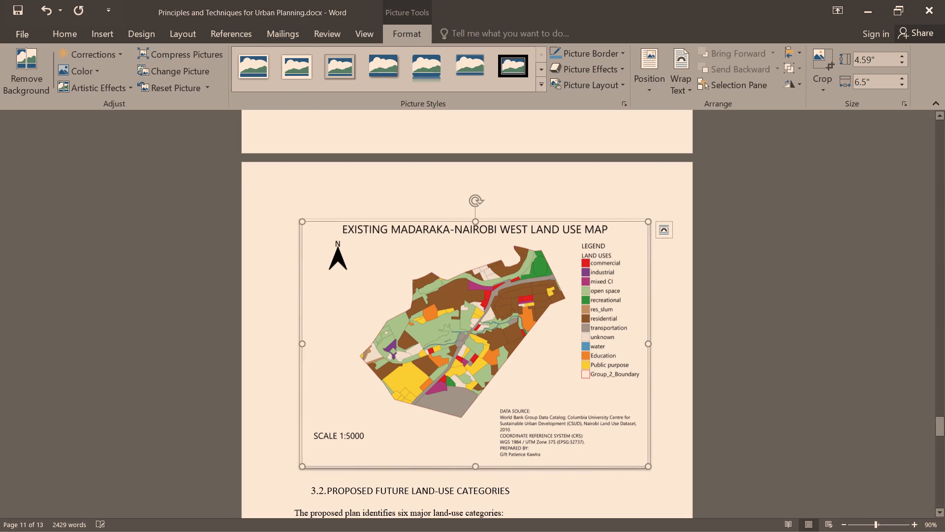
{"action": "left_click", "coordinate": [745, 221]}
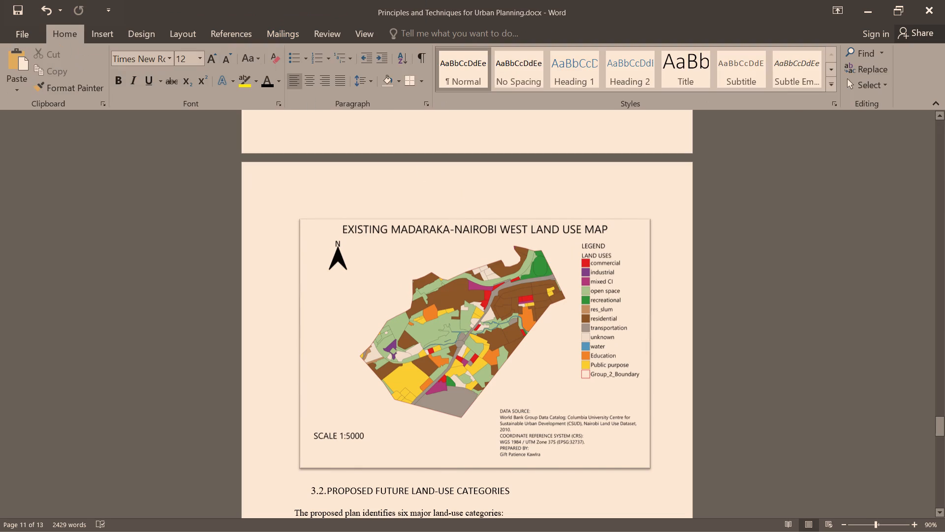
Insert madaraka future kanduse image.png from the QGIS folder below the Open Space paragraph, with a blank line separating it from the text.
{"action": "scroll", "coordinate": [677, 312], "scroll_direction": "down", "scroll_amount": 10}
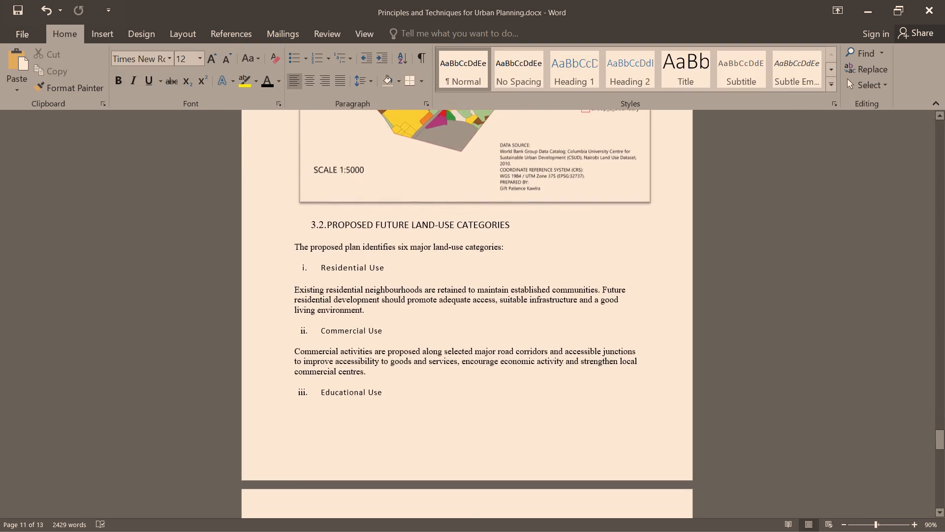
{"action": "scroll", "coordinate": [700, 346], "scroll_direction": "up", "scroll_amount": 7}
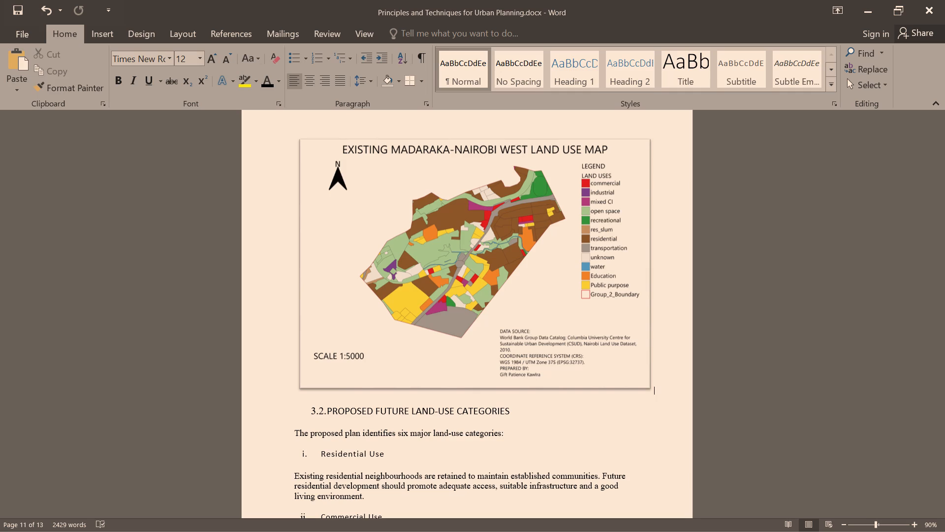
{"action": "scroll", "coordinate": [552, 325], "scroll_direction": "down", "scroll_amount": 8}
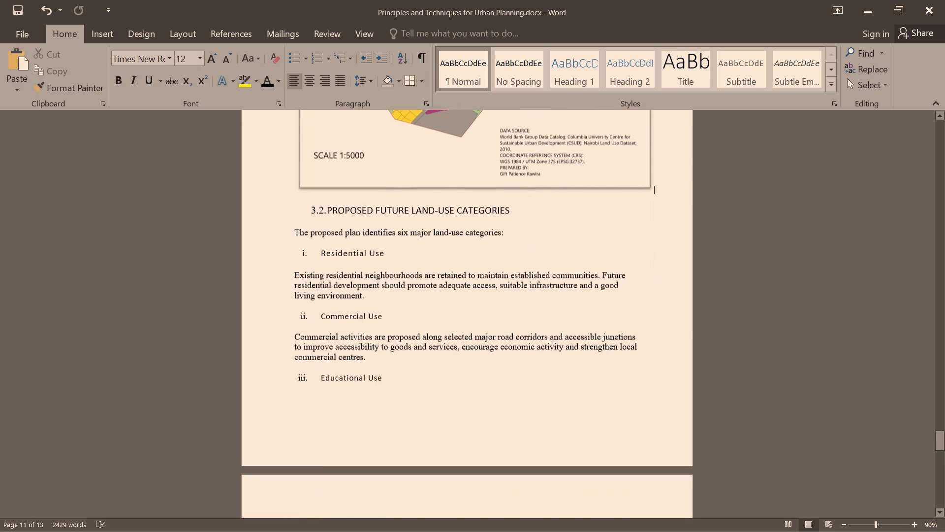
{"action": "scroll", "coordinate": [556, 335], "scroll_direction": "down", "scroll_amount": 14}
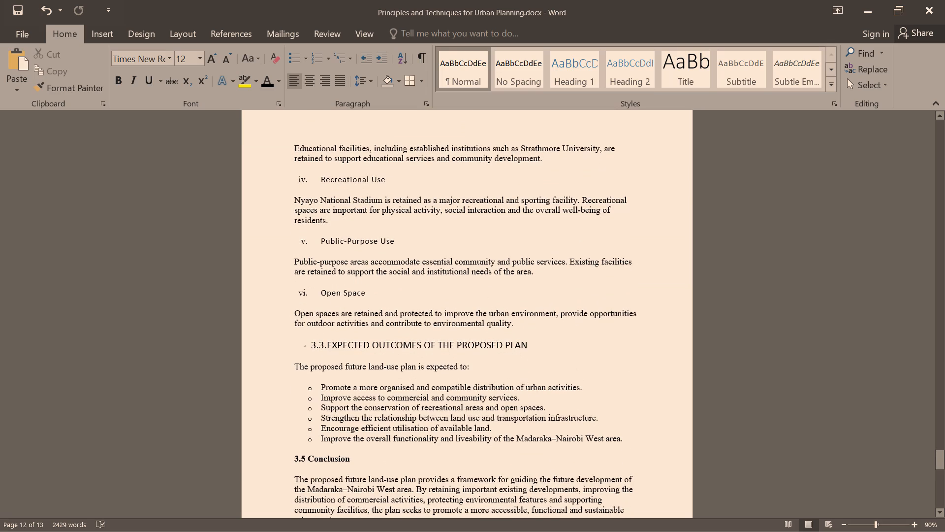
{"action": "scroll", "coordinate": [539, 353], "scroll_direction": "up", "scroll_amount": 1}
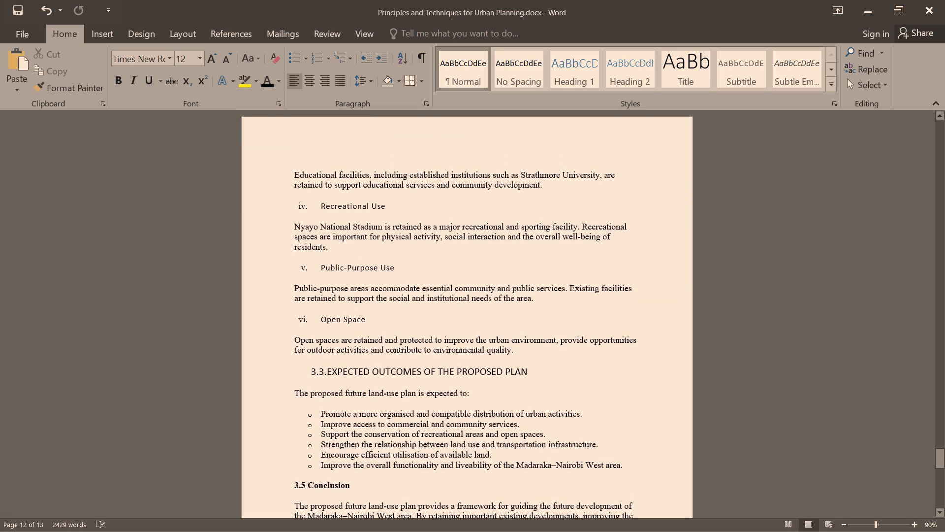
{"action": "left_click", "coordinate": [518, 346]}
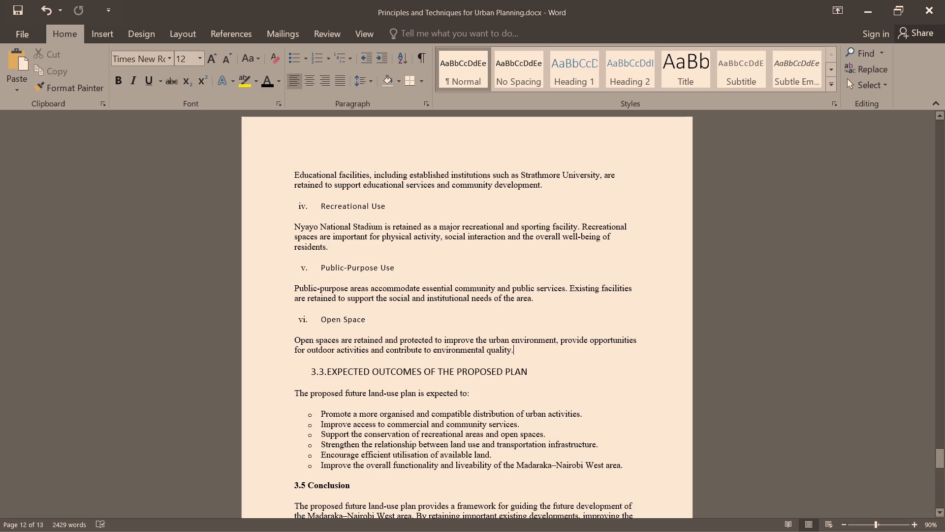
{"action": "key", "text": "Return"}
{"action": "key", "text": "Return"}
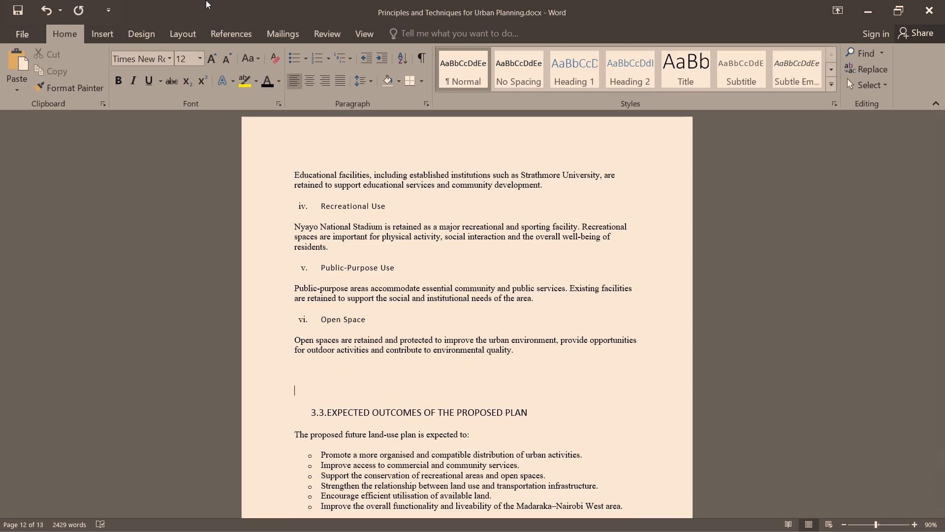
{"action": "left_click", "coordinate": [106, 32]}
{"action": "left_click", "coordinate": [126, 80]}
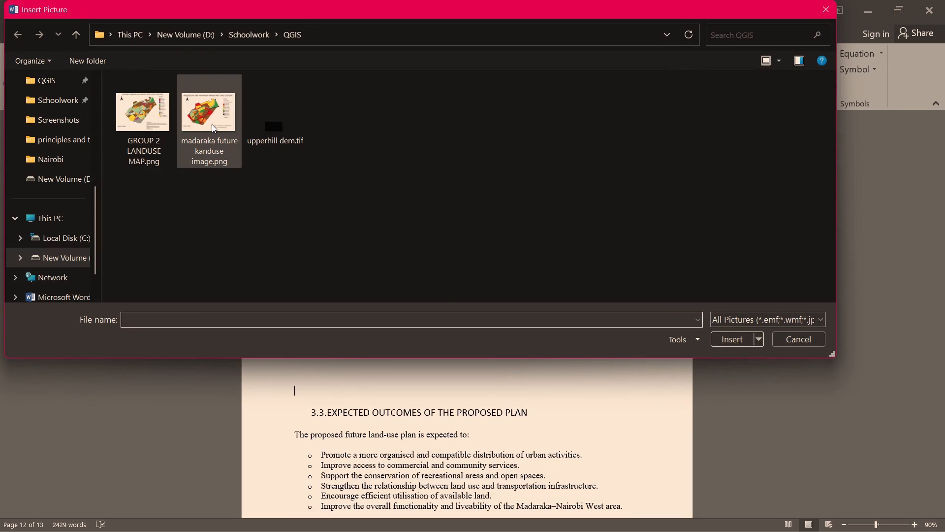
{"action": "left_click", "coordinate": [214, 118]}
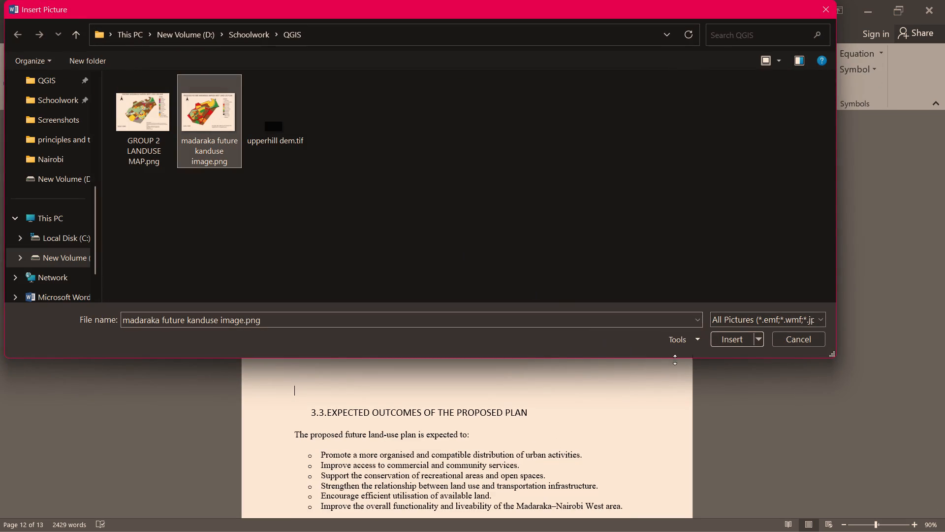
{"action": "left_click", "coordinate": [729, 342]}
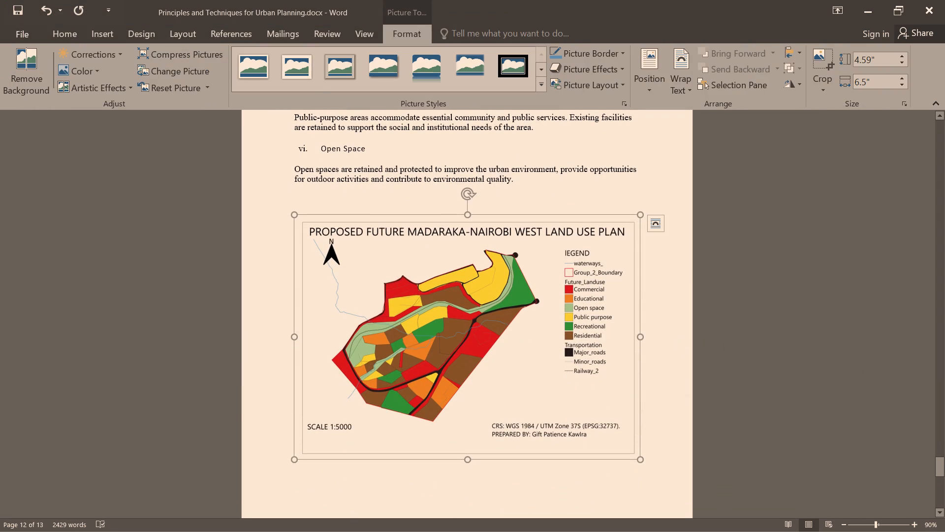
Apply the same simple frame picture style to the proposed future land-use plan map.
{"action": "left_click", "coordinate": [267, 69]}
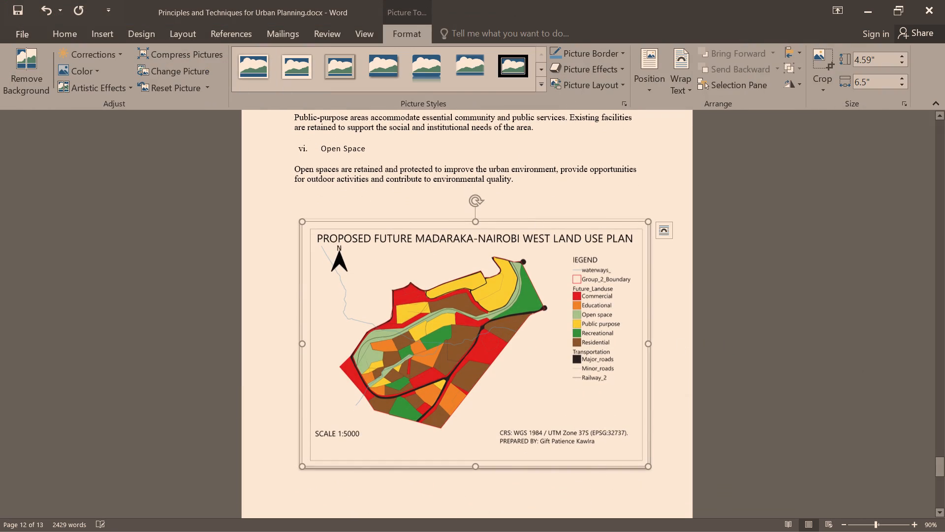
{"action": "left_click", "coordinate": [652, 194]}
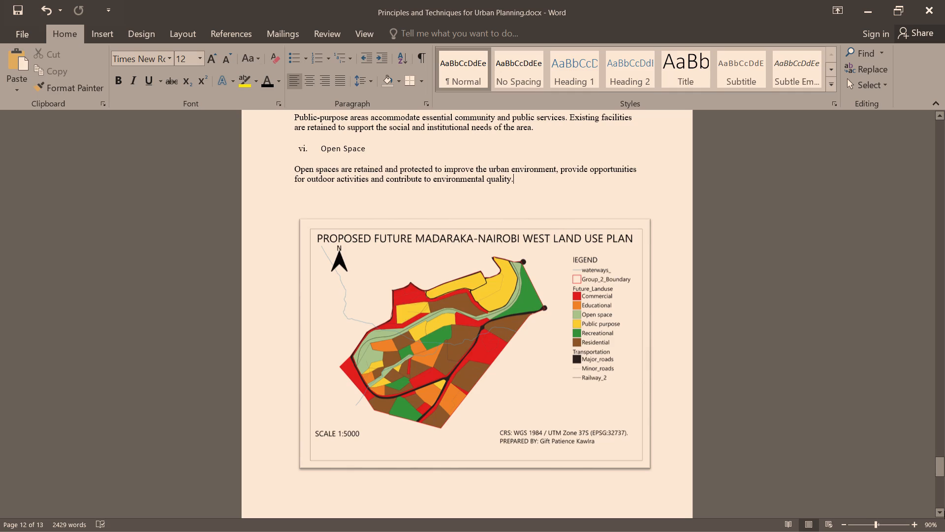
Change the word "Conclusion" in its heading to uppercase, non-bold Calibri (Body) at size 14, matching the expected outcomes heading.
{"action": "left_click_drag", "start_coordinate": [941, 470], "coordinate": [944, 486]}
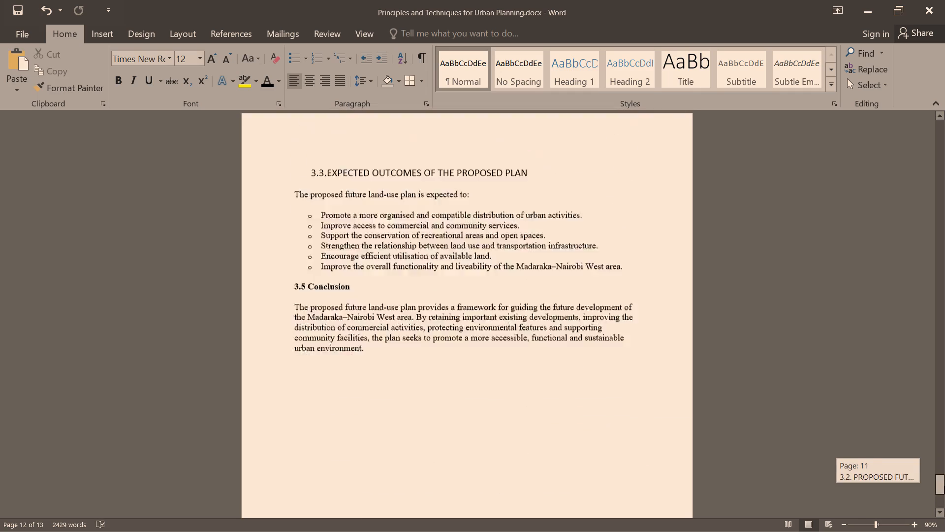
{"action": "left_click_drag", "start_coordinate": [944, 486], "coordinate": [944, 497]}
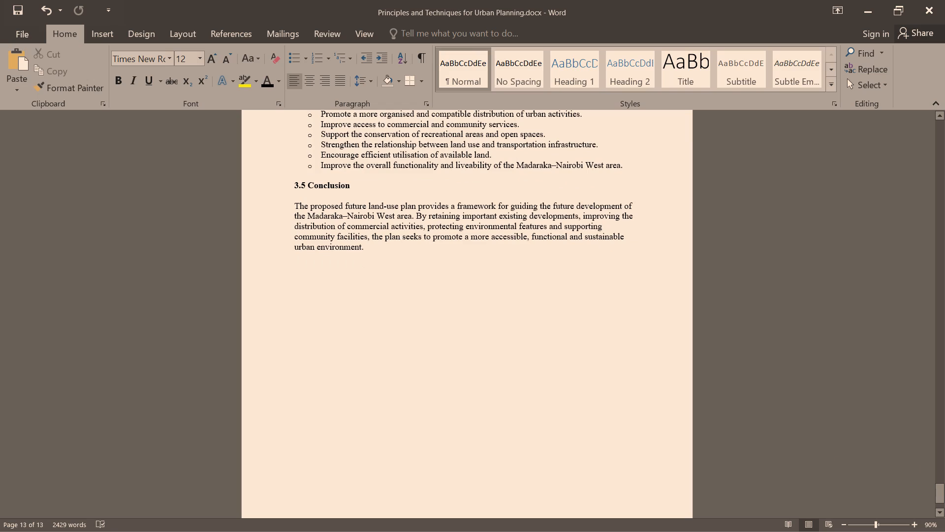
{"action": "scroll", "coordinate": [423, 197], "scroll_direction": "up", "scroll_amount": 3}
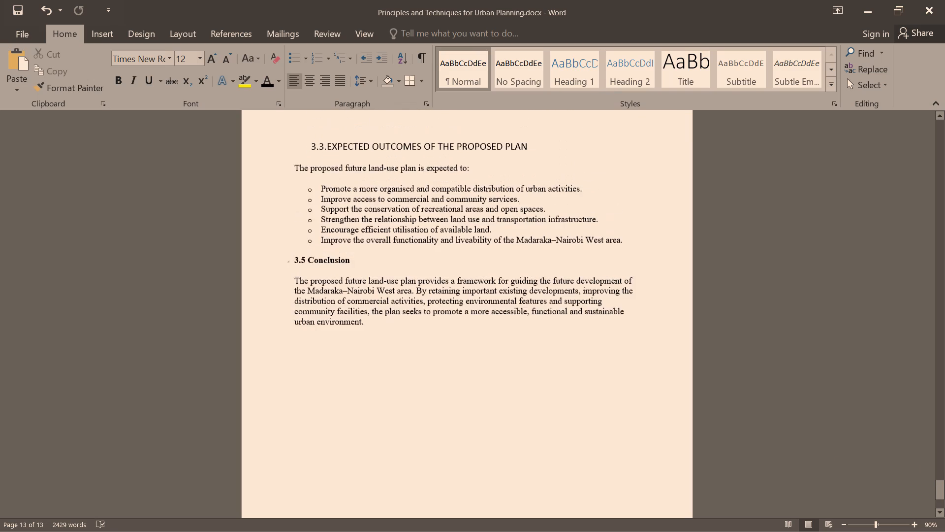
{"action": "left_click_drag", "start_coordinate": [525, 148], "coordinate": [456, 145]}
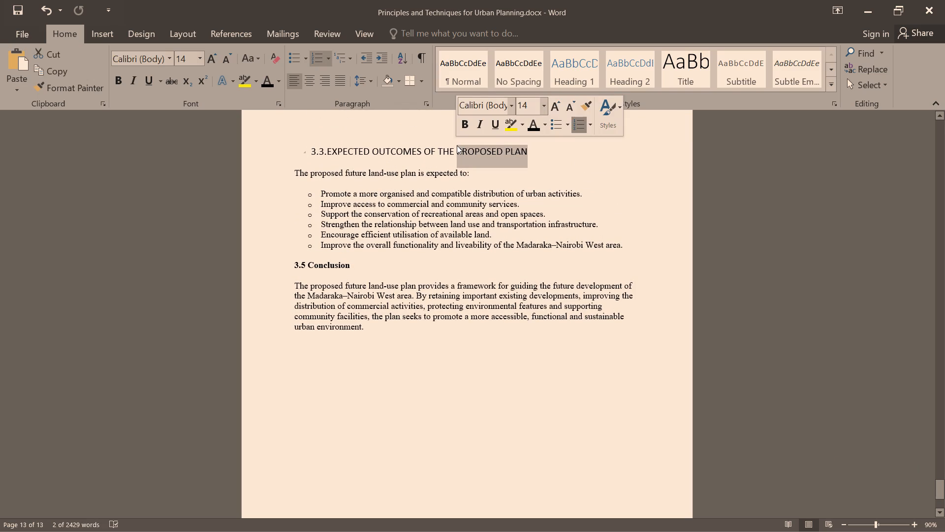
{"action": "left_click", "coordinate": [632, 193]}
{"action": "left_click_drag", "start_coordinate": [352, 268], "coordinate": [310, 267]}
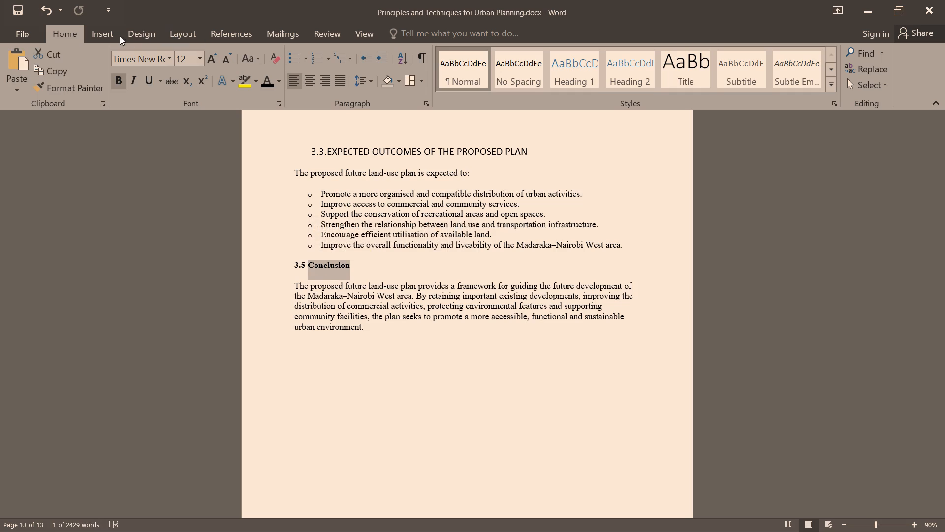
{"action": "left_click", "coordinate": [255, 58]}
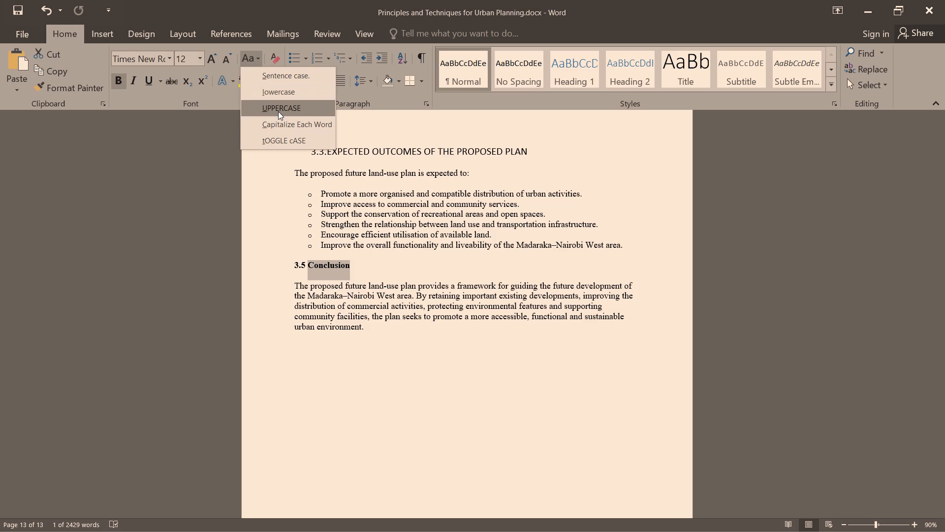
{"action": "left_click", "coordinate": [274, 107]}
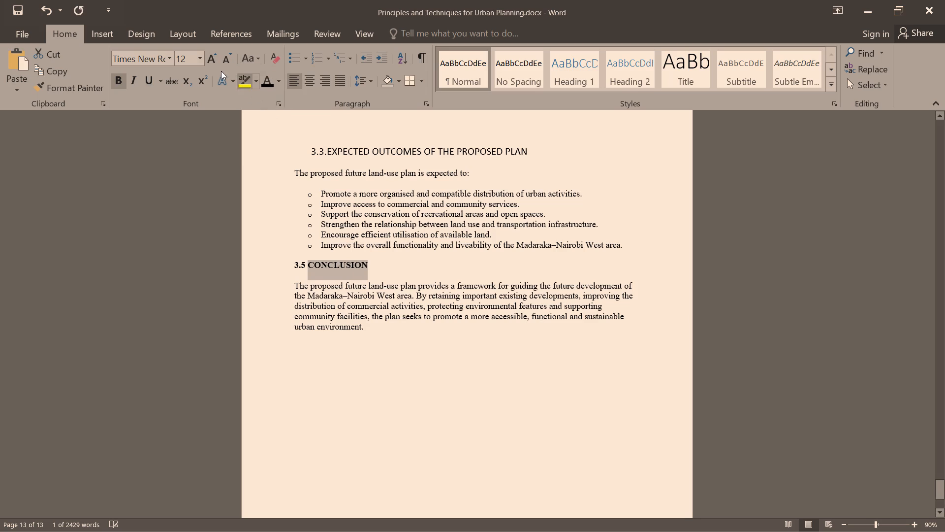
{"action": "left_click", "coordinate": [120, 84]}
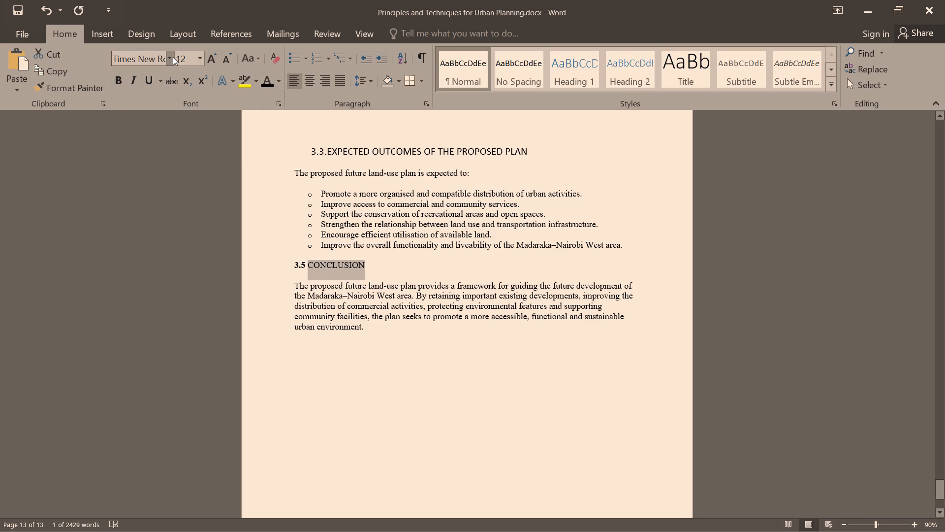
{"action": "left_click", "coordinate": [173, 57]}
{"action": "left_click", "coordinate": [182, 100]}
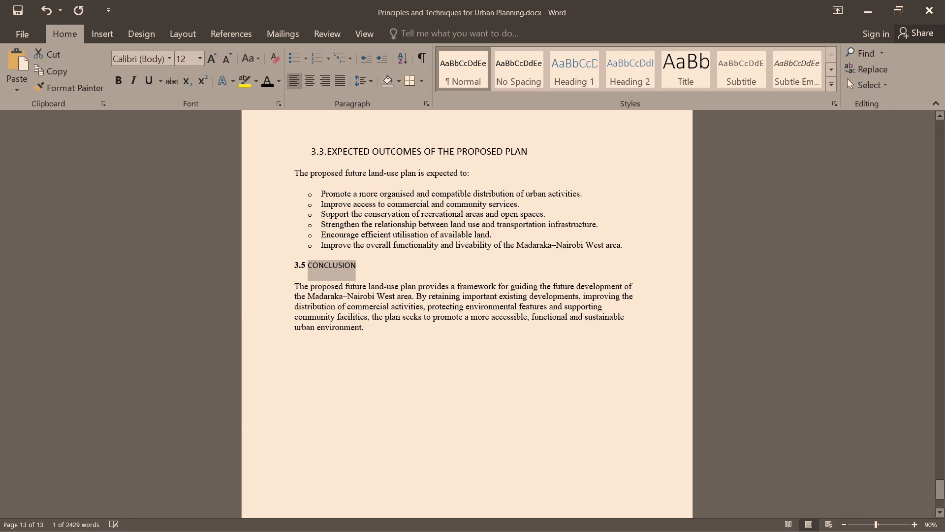
{"action": "left_click", "coordinate": [201, 60]}
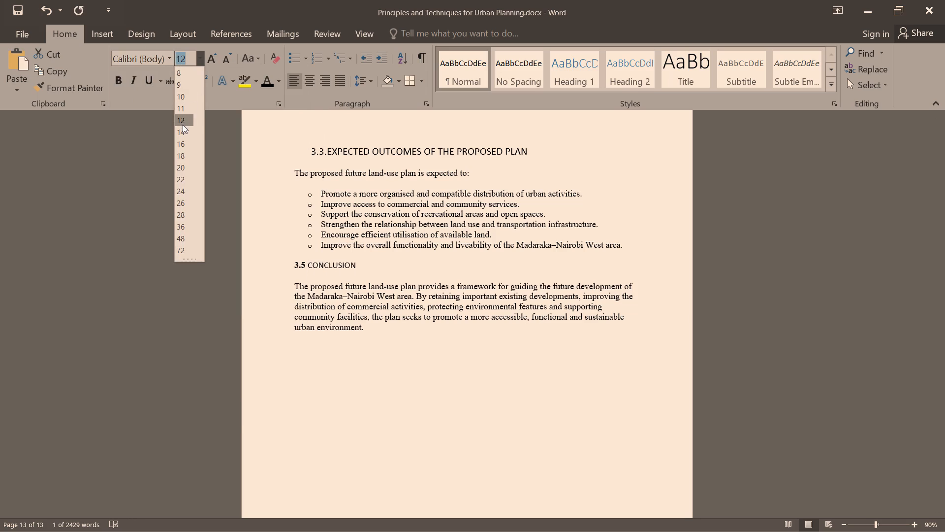
{"action": "left_click", "coordinate": [181, 130]}
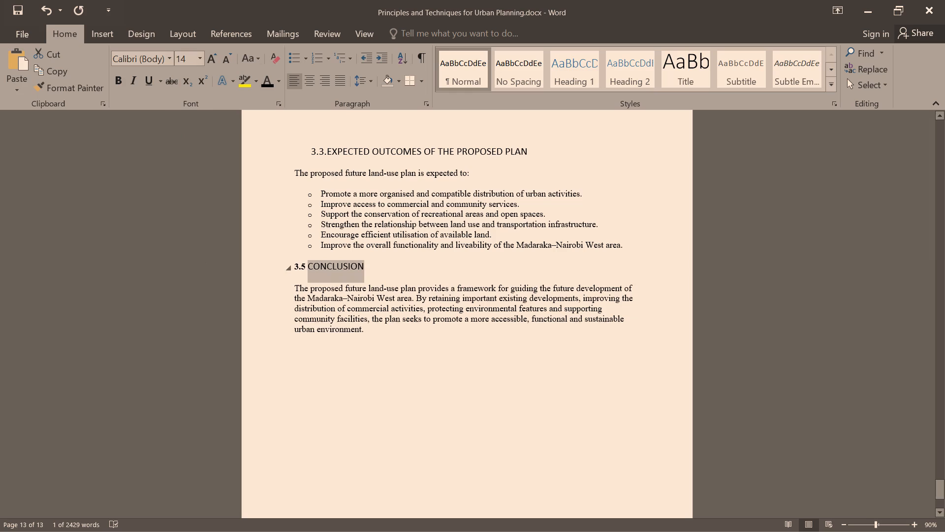
Replace the number of the conclusion heading with "3.4." so it follows the expected outcomes heading.
{"action": "left_click", "coordinate": [306, 265]}
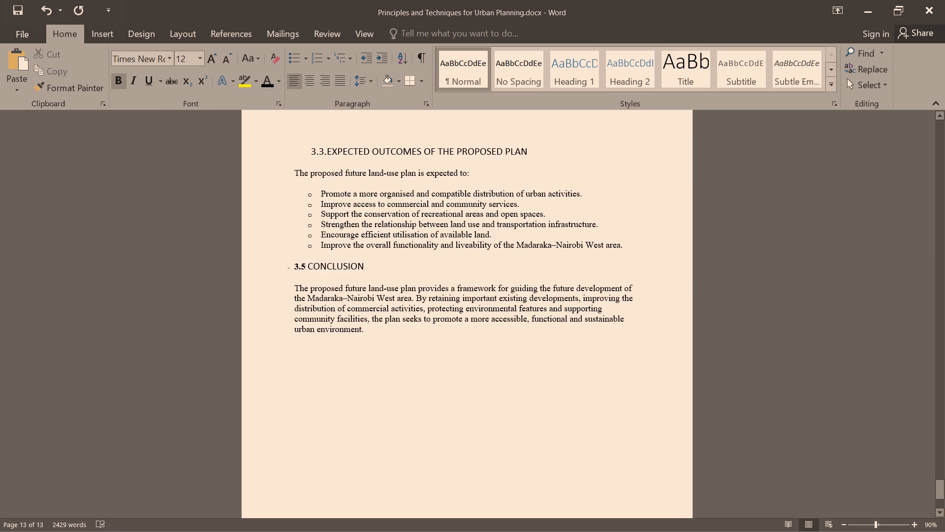
{"action": "key", "text": "BackSpace"}
{"action": "key", "text": "BackSpace"}
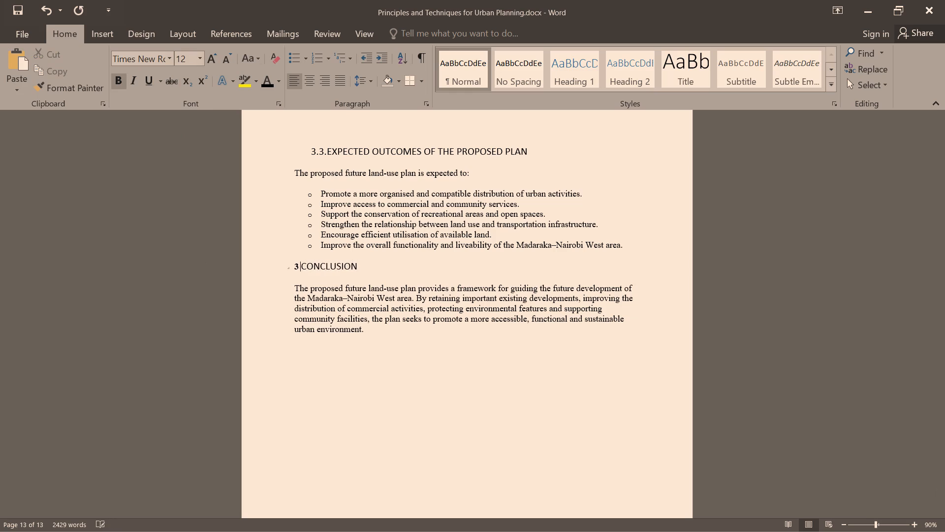
{"action": "key", "text": "BackSpace"}
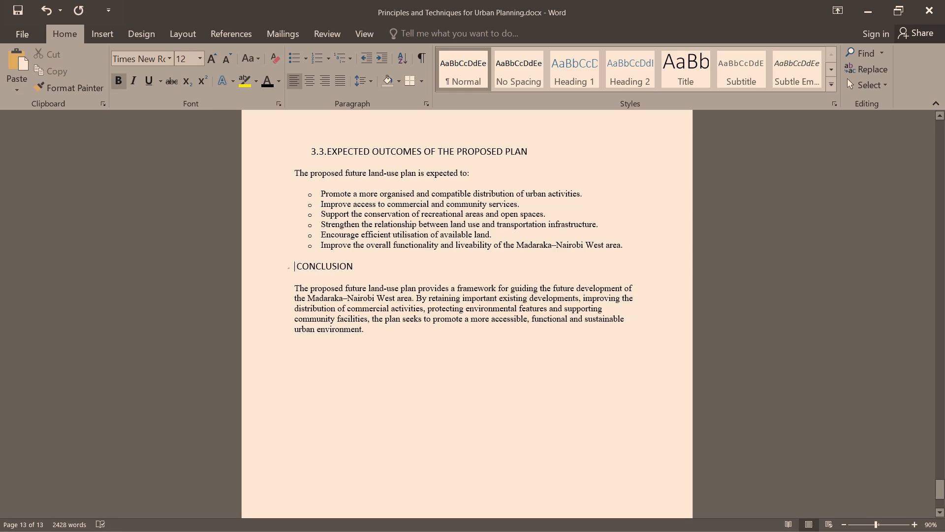
{"action": "key", "text": "3"}
{"action": "key", "text": "period"}
{"action": "key", "text": "4"}
{"action": "type", "text": "."}
{"action": "key", "text": "space"}
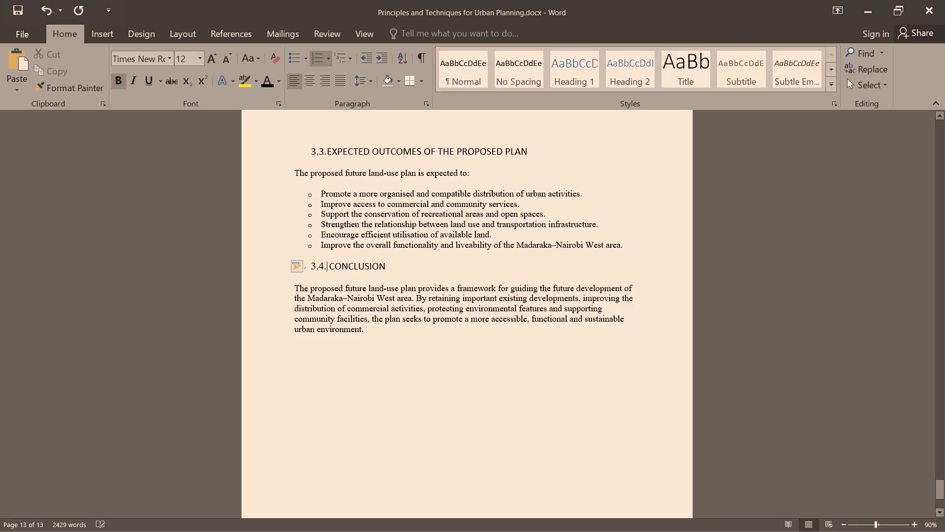
{"action": "left_click_drag", "start_coordinate": [321, 266], "coordinate": [314, 268]}
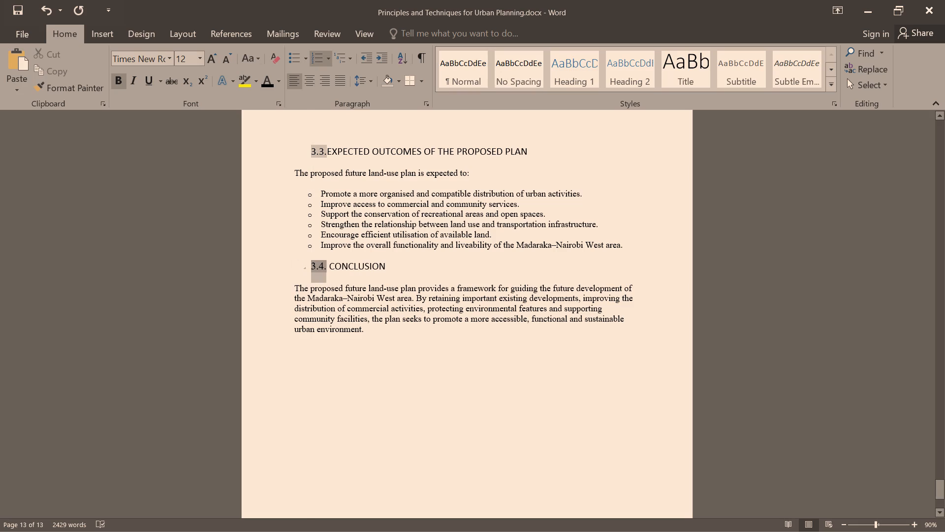
{"action": "left_click", "coordinate": [257, 267]}
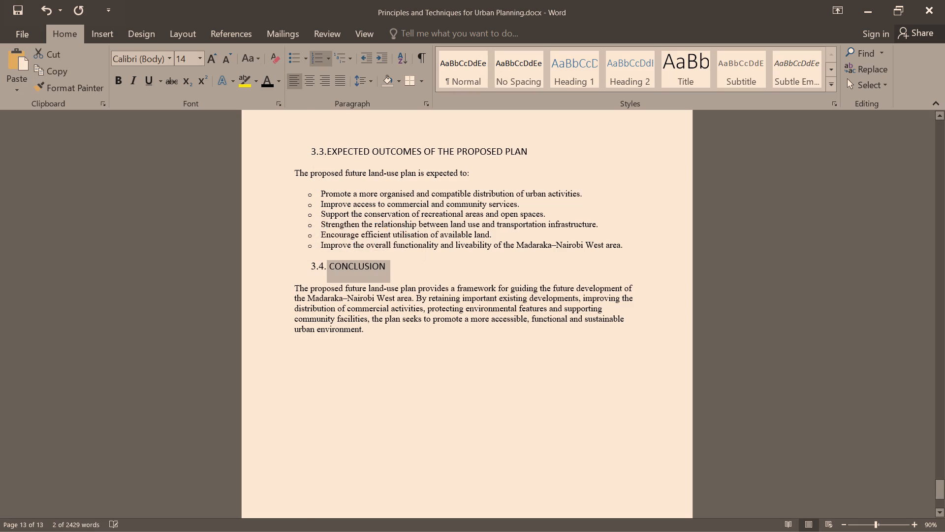
{"action": "left_click", "coordinate": [328, 395]}
Update the entire table of contents, including both its headings and page numbers.
{"action": "scroll", "coordinate": [506, 368], "scroll_direction": "up", "scroll_amount": 3}
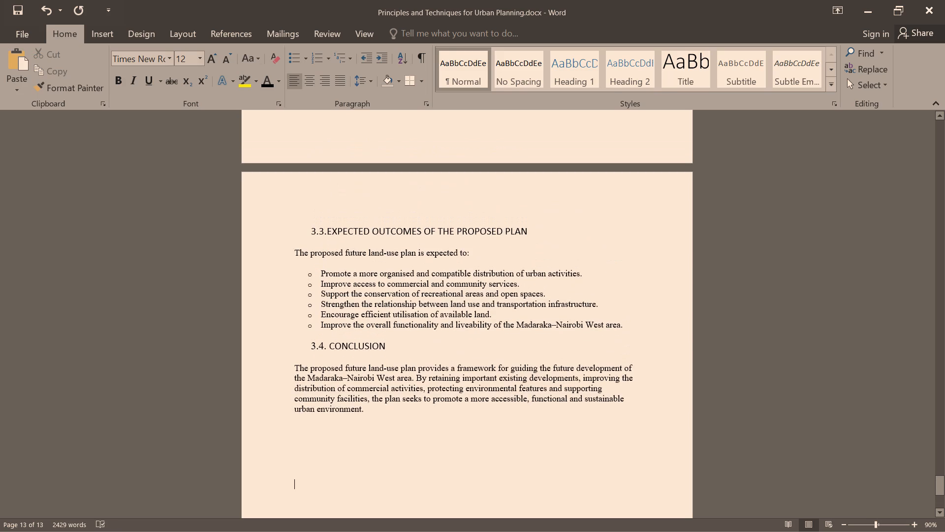
{"action": "left_click_drag", "start_coordinate": [937, 491], "coordinate": [933, 133]}
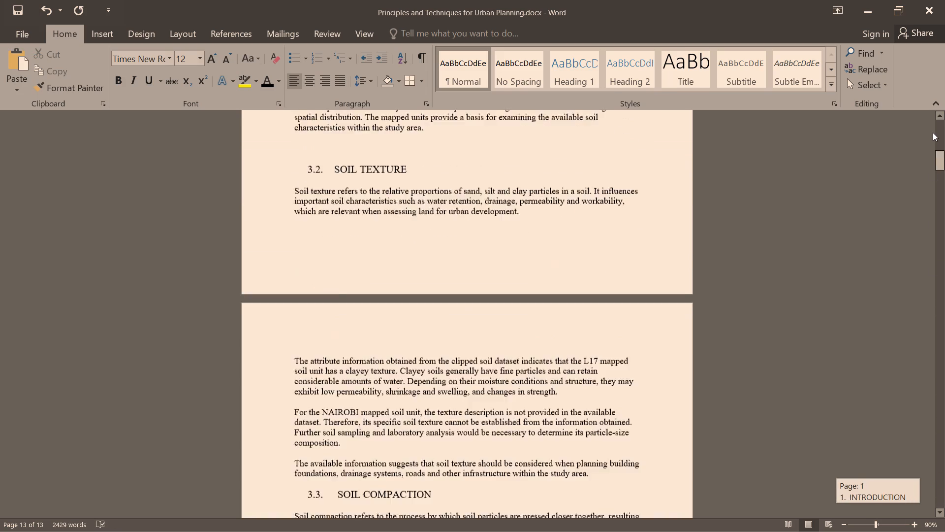
{"action": "left_click_drag", "start_coordinate": [933, 133], "coordinate": [933, 115]}
{"action": "scroll", "coordinate": [611, 316], "scroll_direction": "down", "scroll_amount": 9}
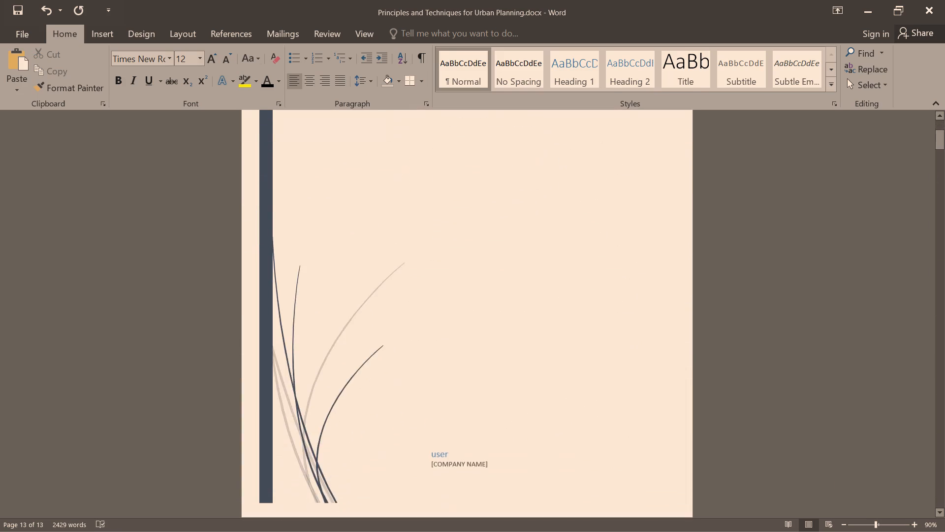
{"action": "scroll", "coordinate": [607, 323], "scroll_direction": "down", "scroll_amount": 9}
{"action": "left_click", "coordinate": [351, 298]}
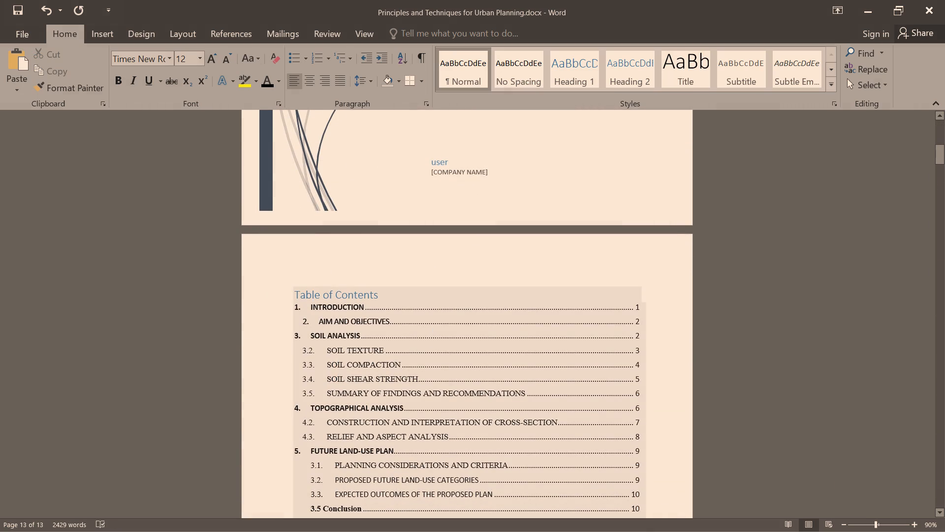
{"action": "left_click", "coordinate": [357, 275]}
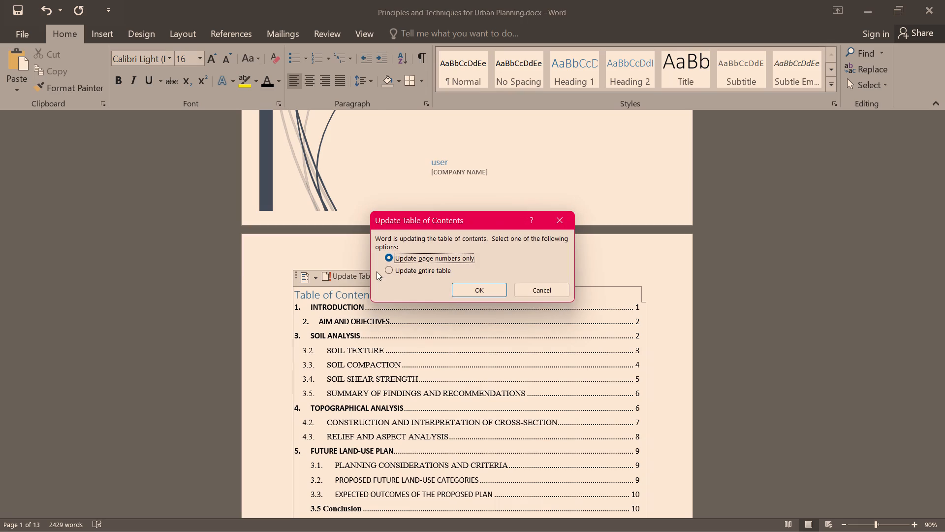
{"action": "left_click", "coordinate": [383, 270]}
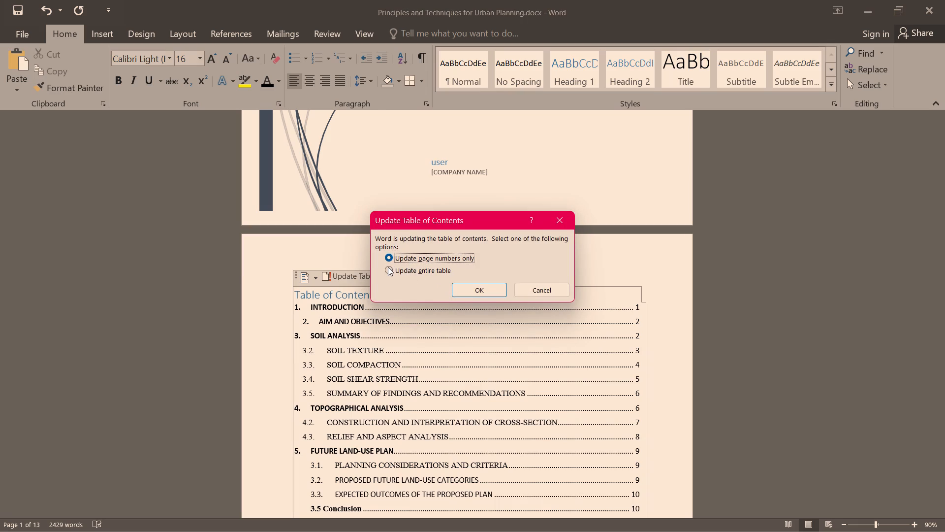
{"action": "left_click", "coordinate": [387, 267]}
{"action": "left_click", "coordinate": [475, 290]}
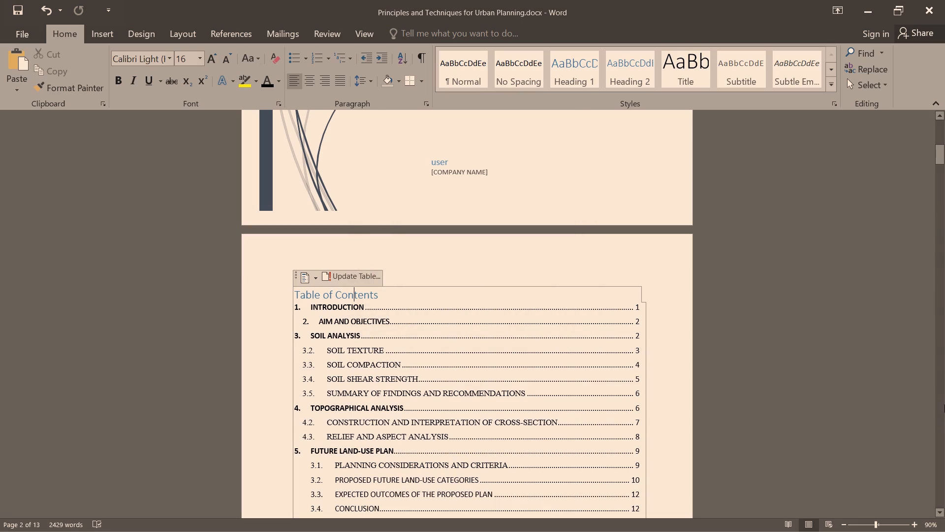
Start adding a figure caption to the land-use map directly above the 3.2 Proposed Future Land-Use Categories heading.
{"action": "left_click_drag", "start_coordinate": [940, 157], "coordinate": [942, 179]}
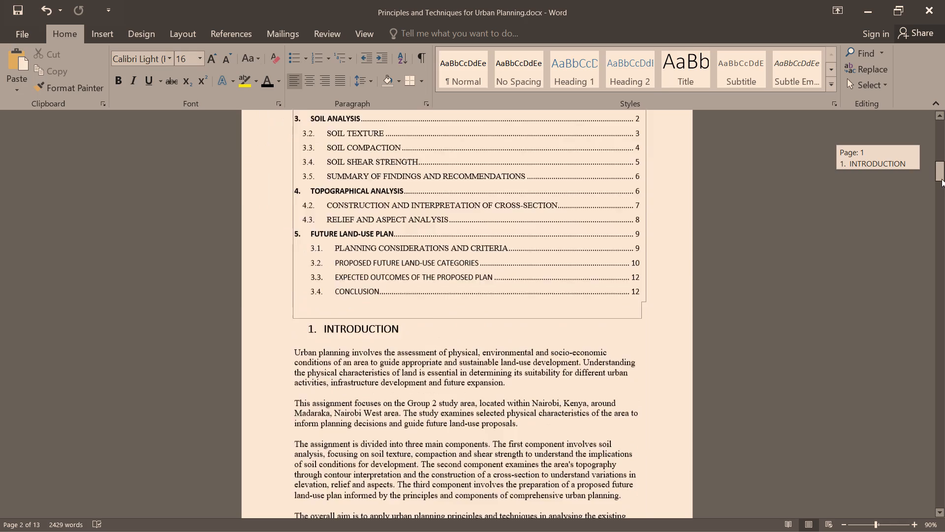
{"action": "left_click_drag", "start_coordinate": [942, 179], "coordinate": [944, 233]}
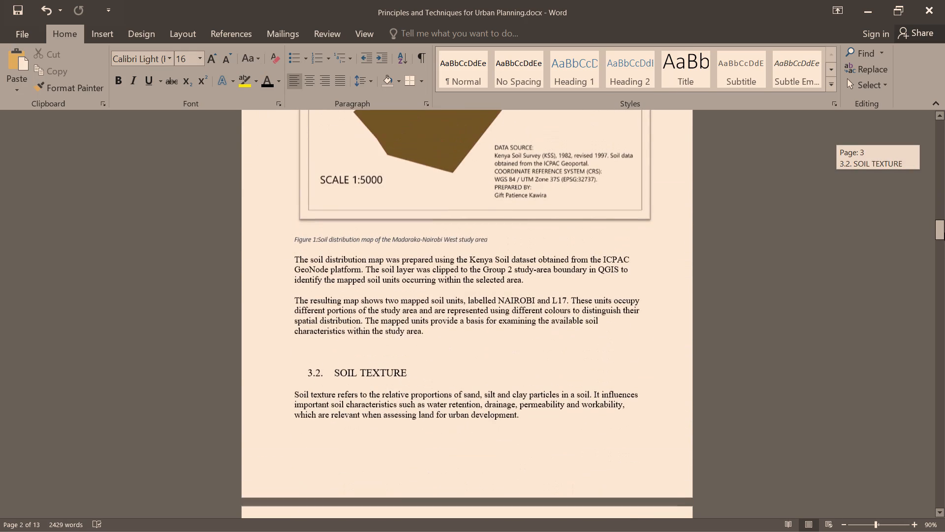
{"action": "left_click_drag", "start_coordinate": [944, 233], "coordinate": [944, 220]}
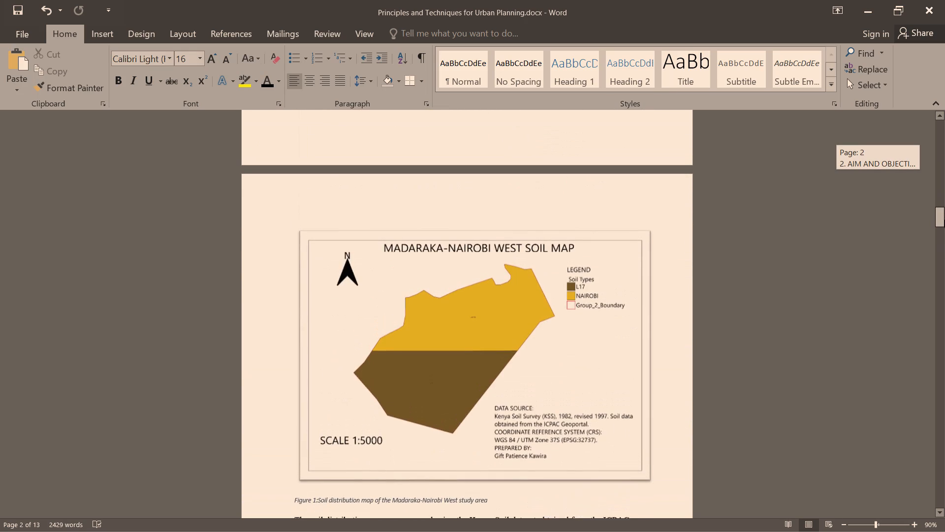
{"action": "left_click_drag", "start_coordinate": [944, 220], "coordinate": [944, 310]}
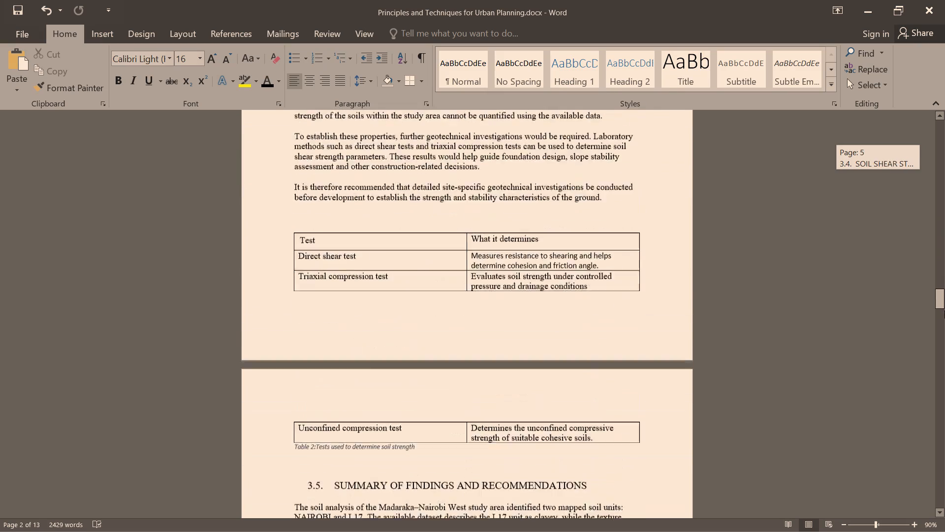
{"action": "left_click_drag", "start_coordinate": [944, 310], "coordinate": [944, 387]}
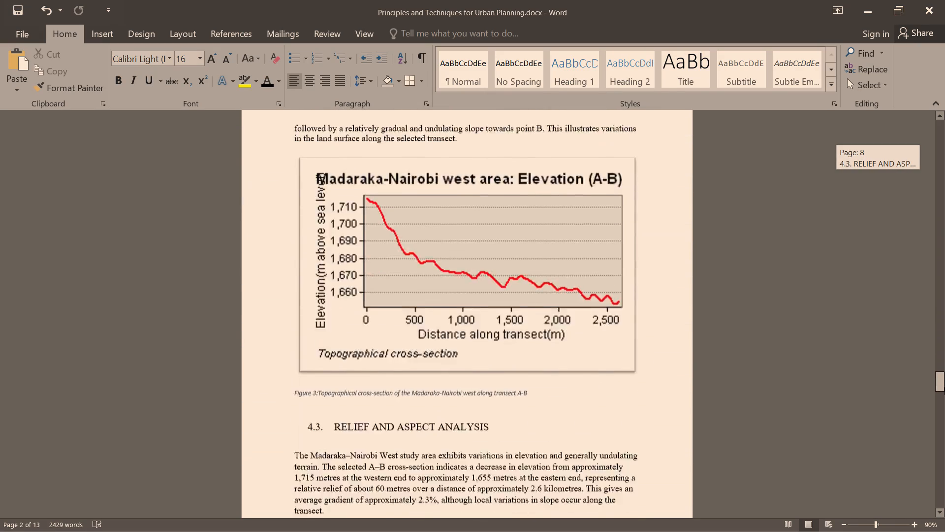
{"action": "left_click_drag", "start_coordinate": [944, 387], "coordinate": [944, 410]}
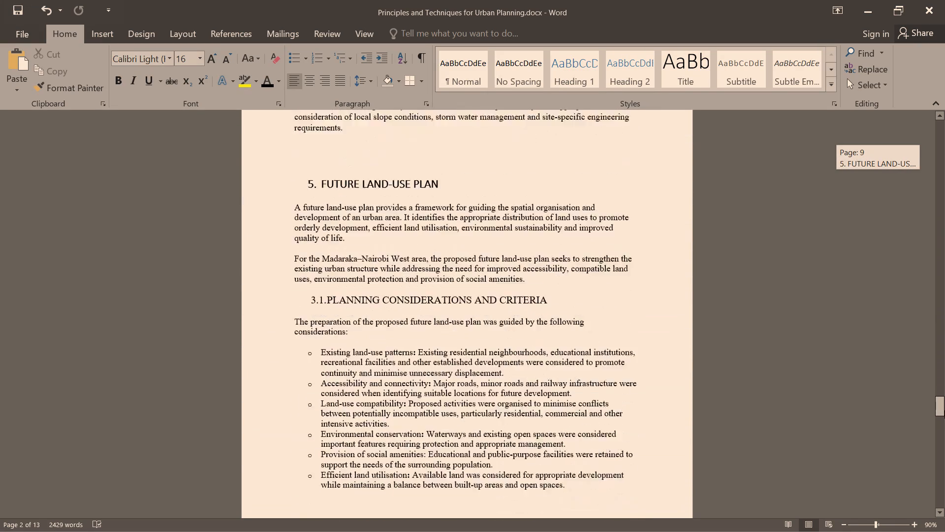
{"action": "left_click_drag", "start_coordinate": [944, 410], "coordinate": [944, 440]}
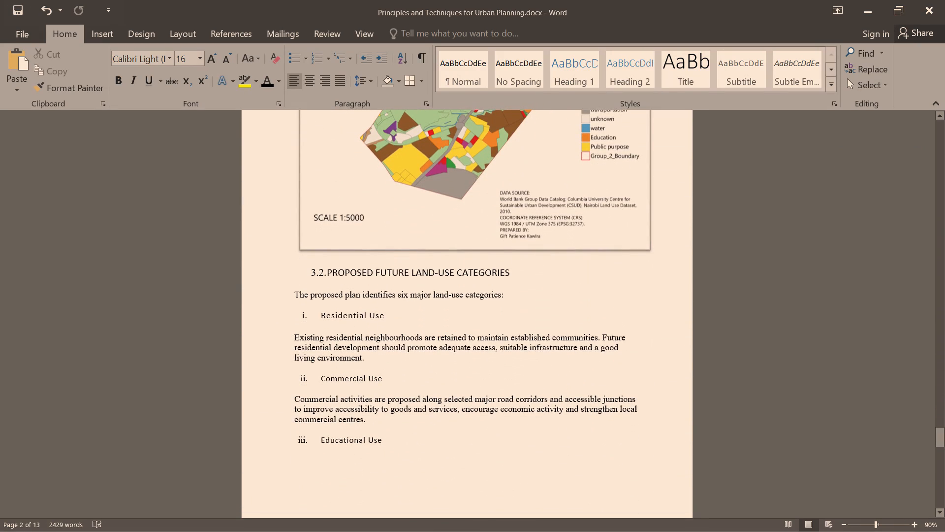
{"action": "scroll", "coordinate": [435, 252], "scroll_direction": "up", "scroll_amount": 2}
{"action": "left_click", "coordinate": [415, 262]}
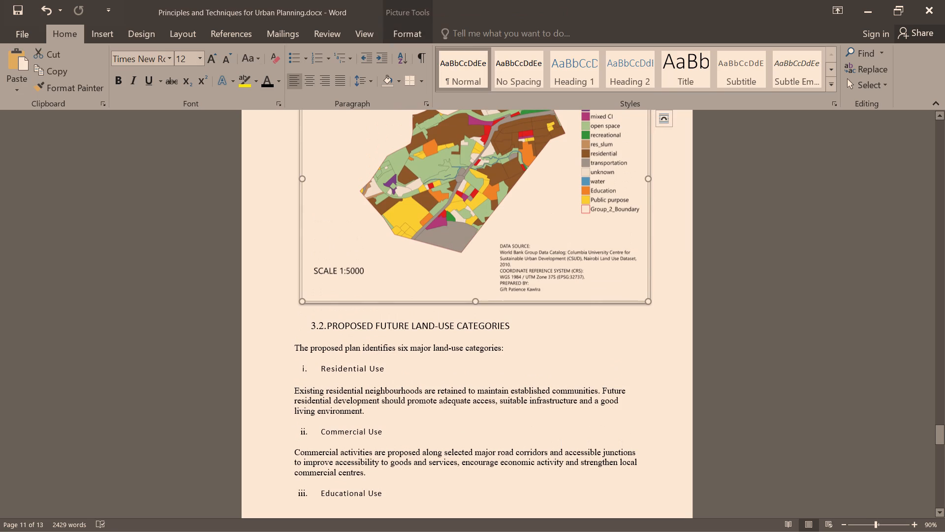
{"action": "left_click", "coordinate": [245, 36]}
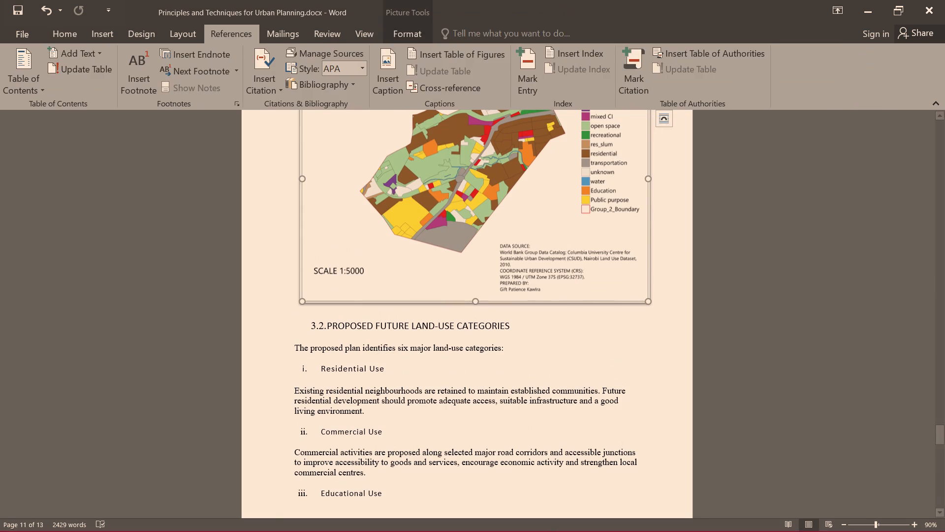
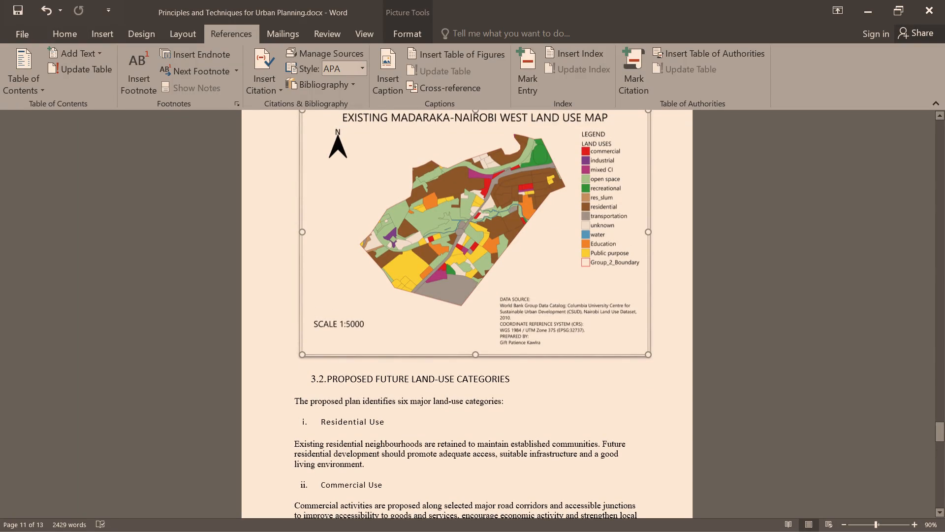
Add a figure caption below the existing land-use map reading ":Existing land use pattern of the Madaraka-Nairobi west area".
{"action": "left_click", "coordinate": [388, 77]}
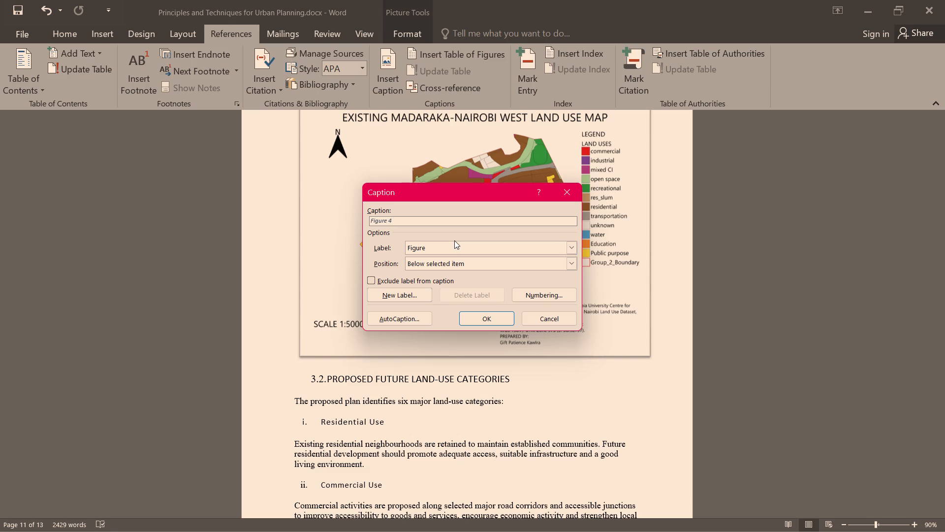
{"action": "key", "text": "shift+colon"}
{"action": "type", "text": "xisting land use pattern in"}
{"action": "key", "text": "space"}
{"action": "key", "text": "BackSpace"}
{"action": "key", "text": "BackSpace"}
{"action": "key", "text": "BackSpace"}
{"action": "type", "text": "of the"}
{"action": "key", "text": "space"}
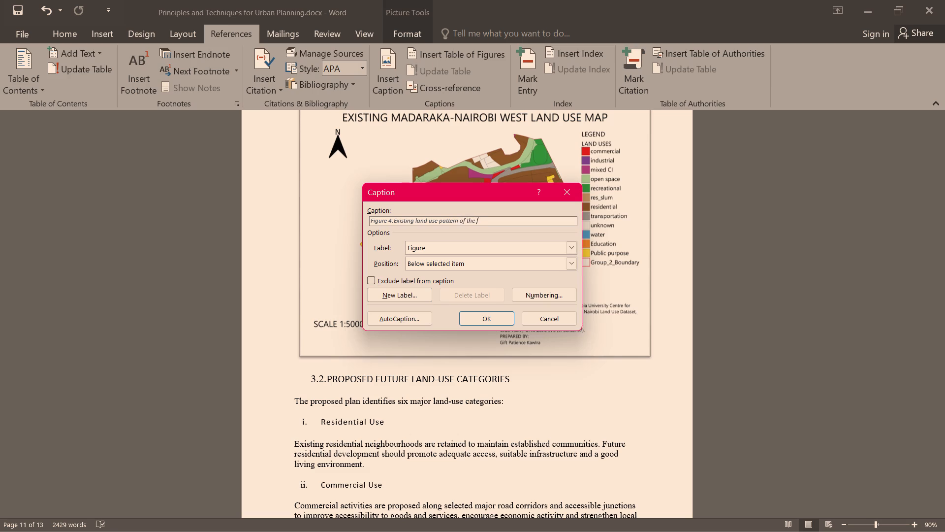
{"action": "type", "text": "adaraka"}
{"action": "key", "text": "shift+underscore"}
{"action": "key", "text": "BackSpace"}
{"action": "key", "text": "minus"}
{"action": "type", "text": "airobi west"}
{"action": "key", "text": "space"}
{"action": "type", "text": "area"}
{"action": "left_click", "coordinate": [494, 316]}
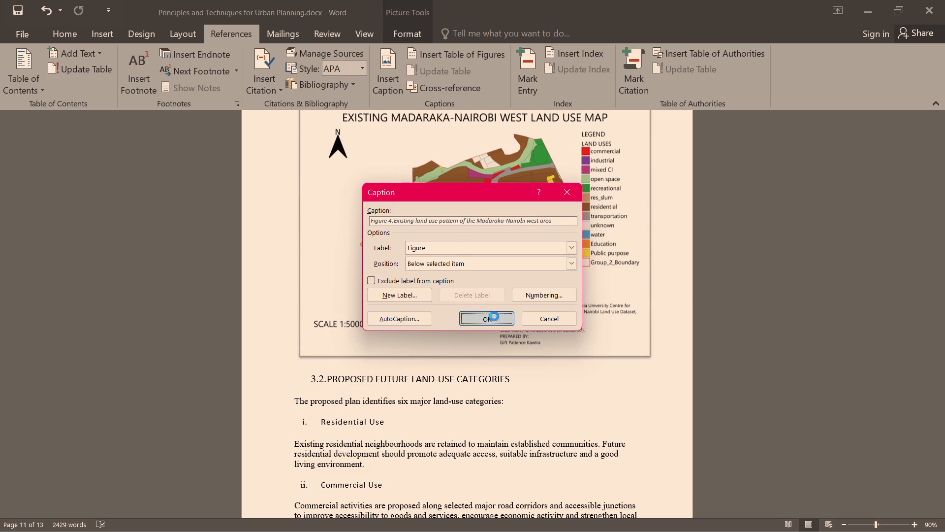
Add a figure caption below the future land-use map before heading 3.3 reading ":Proposed future land use plan for Madaraka-Nairob west area".
{"action": "scroll", "coordinate": [511, 375], "scroll_direction": "down", "scroll_amount": 8}
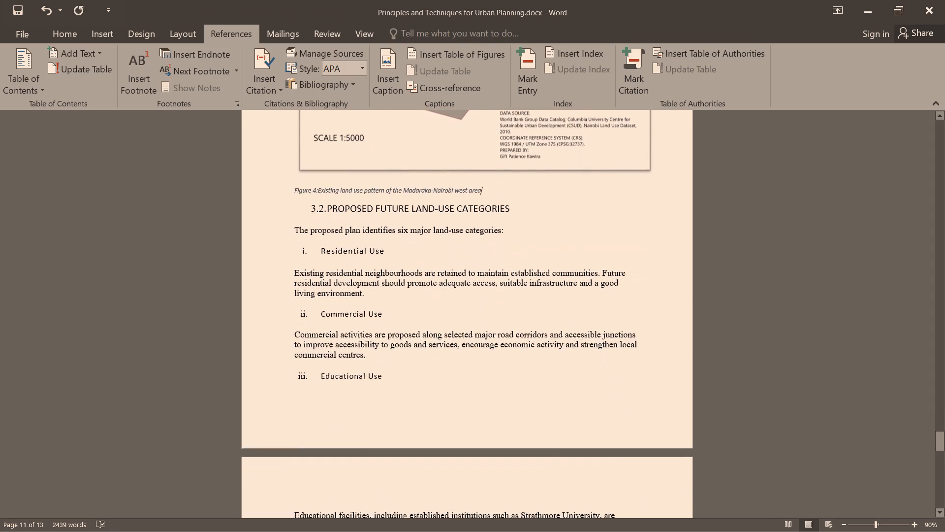
{"action": "scroll", "coordinate": [511, 377], "scroll_direction": "down", "scroll_amount": 20}
{"action": "scroll", "coordinate": [511, 377], "scroll_direction": "down", "scroll_amount": 4}
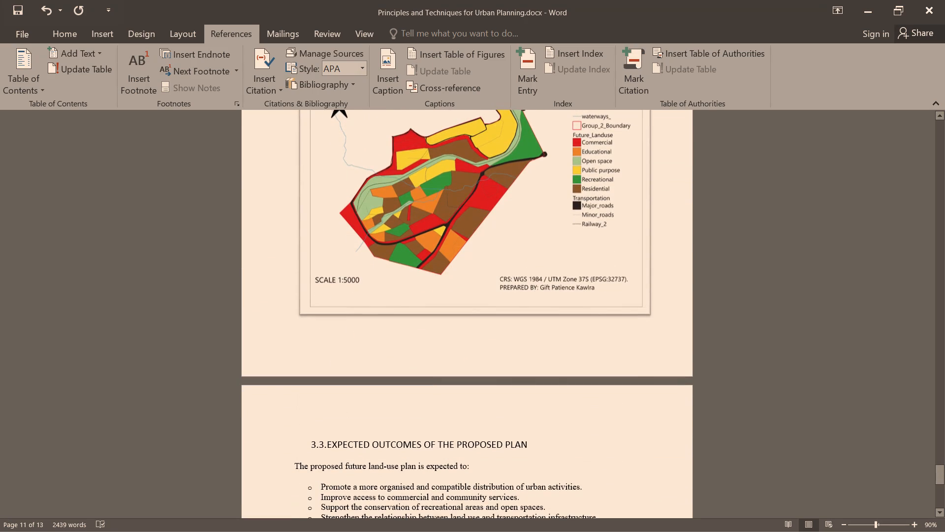
{"action": "left_click", "coordinate": [478, 292]}
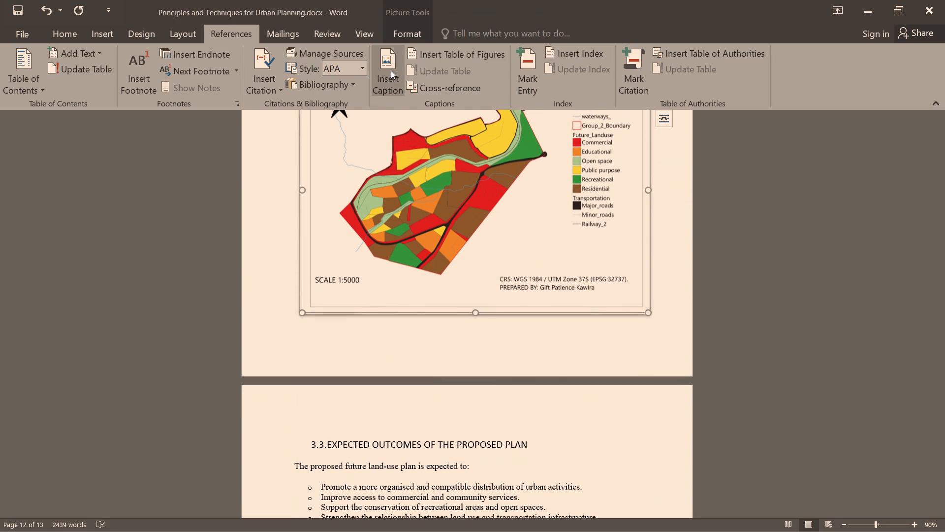
{"action": "left_click", "coordinate": [390, 70]}
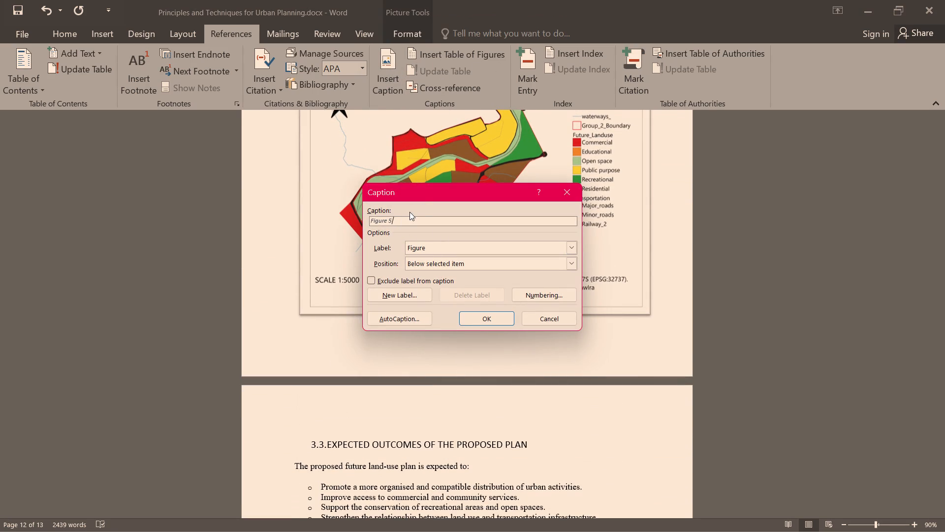
{"action": "key", "text": "shift+colon"}
{"action": "key", "text": "r"}
{"action": "type", "text": "oposed"}
{"action": "key", "text": "space"}
{"action": "type", "text": "future"}
{"action": "key", "text": "space"}
{"action": "type", "text": "land"}
{"action": "key", "text": "space"}
{"action": "type", "text": "use"}
{"action": "key", "text": "space"}
{"action": "type", "text": "plan"}
{"action": "key", "text": "space"}
{"action": "type", "text": "for"}
{"action": "key", "text": "space"}
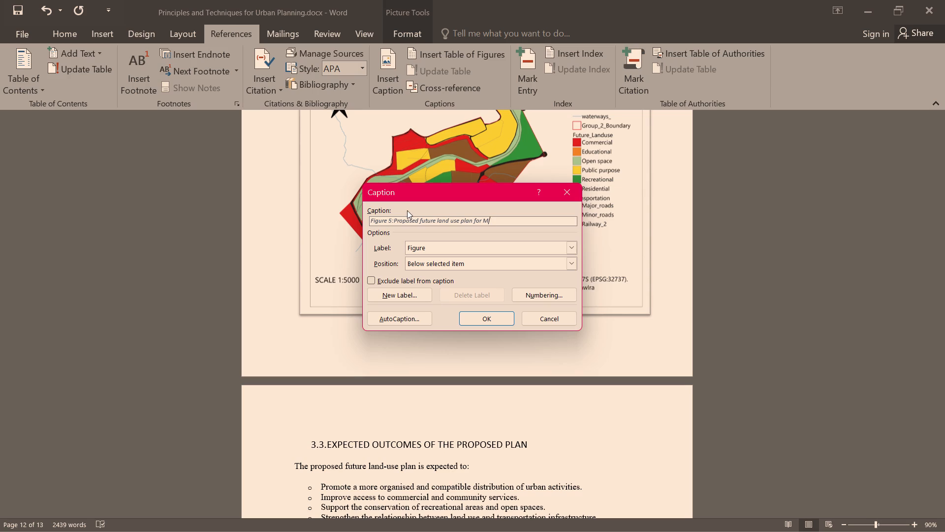
{"action": "type", "text": "adaraka"}
{"action": "key", "text": "space"}
{"action": "key", "text": "BackSpace"}
{"action": "key", "text": "minus"}
{"action": "key", "text": "BackSpace"}
{"action": "type", "text": "rea"}
{"action": "left_click", "coordinate": [489, 319]}
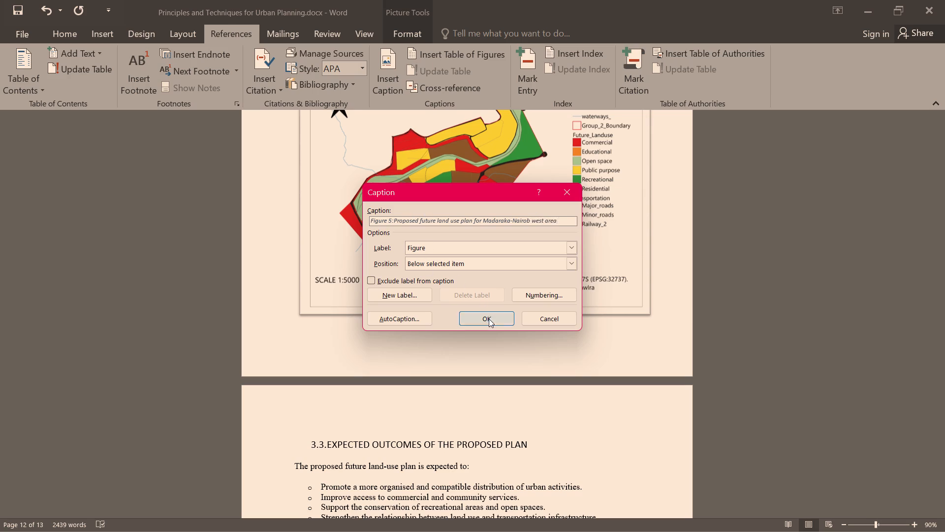
Review the pages around the newly captioned future land-use map, and examine the table of contents before the introduction.
{"action": "scroll", "coordinate": [504, 316], "scroll_direction": "up", "scroll_amount": 8}
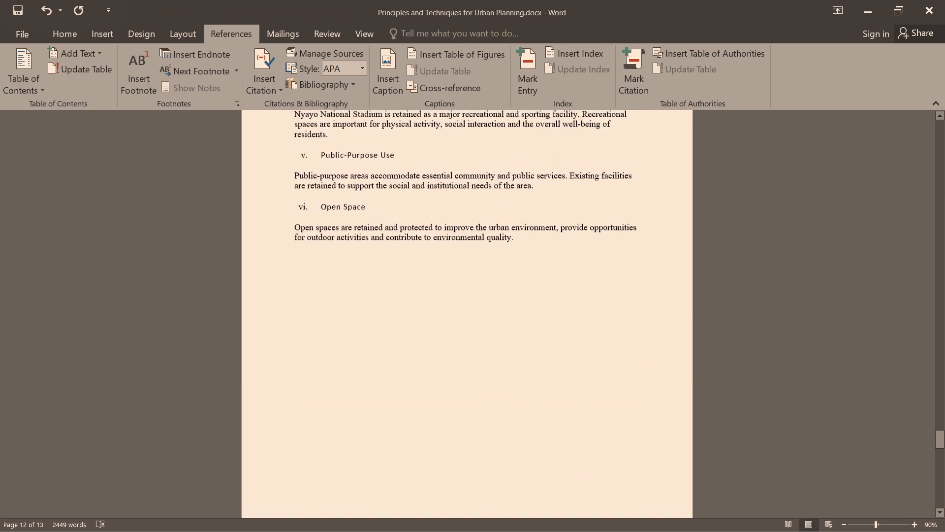
{"action": "scroll", "coordinate": [501, 308], "scroll_direction": "down", "scroll_amount": 20}
{"action": "scroll", "coordinate": [501, 308], "scroll_direction": "down", "scroll_amount": 6}
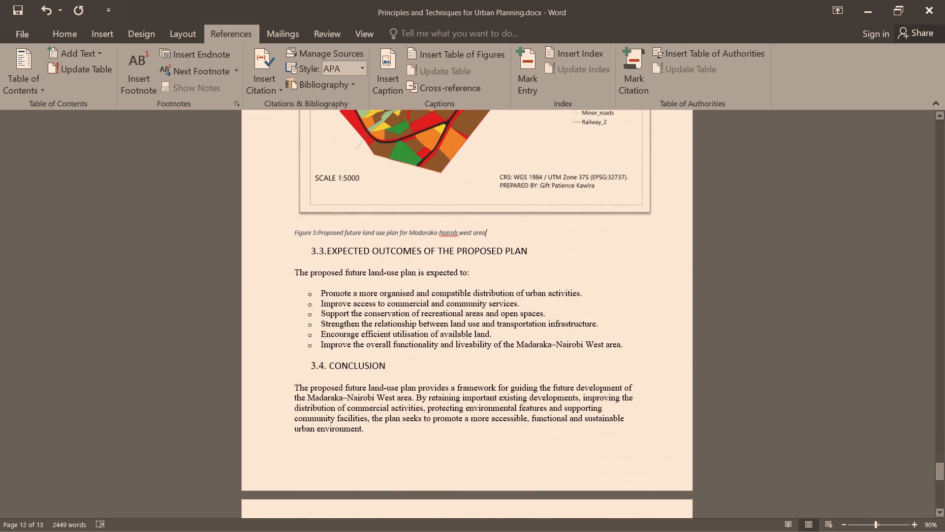
{"action": "scroll", "coordinate": [525, 329], "scroll_direction": "down", "scroll_amount": 6}
{"action": "scroll", "coordinate": [563, 246], "scroll_direction": "up", "scroll_amount": 4}
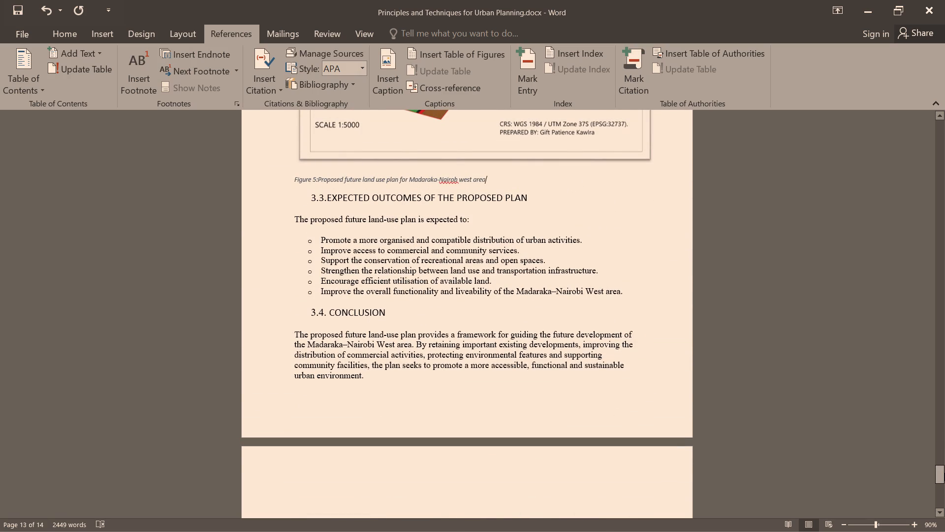
{"action": "left_click_drag", "start_coordinate": [944, 473], "coordinate": [922, 199]}
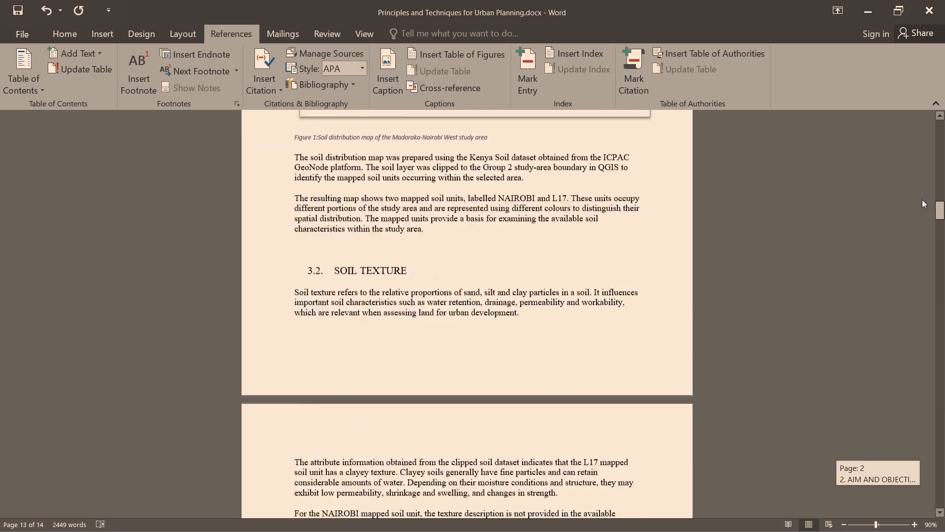
{"action": "left_click_drag", "start_coordinate": [922, 199], "coordinate": [919, 147]}
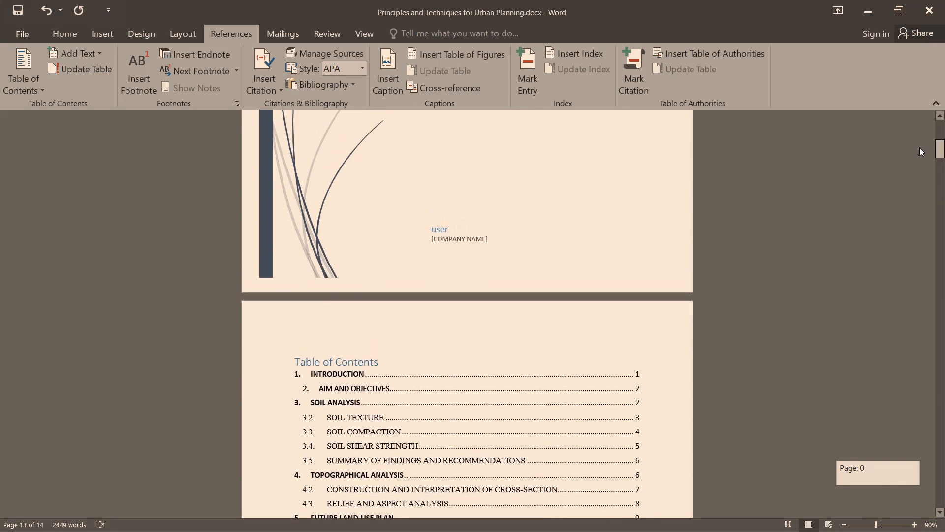
{"action": "left_click_drag", "start_coordinate": [919, 147], "coordinate": [931, 161]}
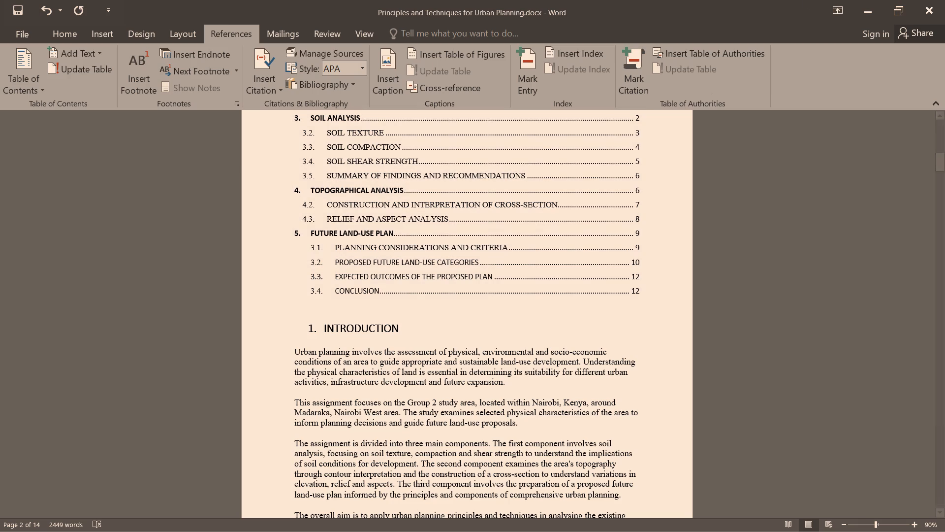
Review the report's closing sections below the future land-use map, and examine the table of contents and the start of the introduction.
{"action": "left_click_drag", "start_coordinate": [938, 159], "coordinate": [944, 296]}
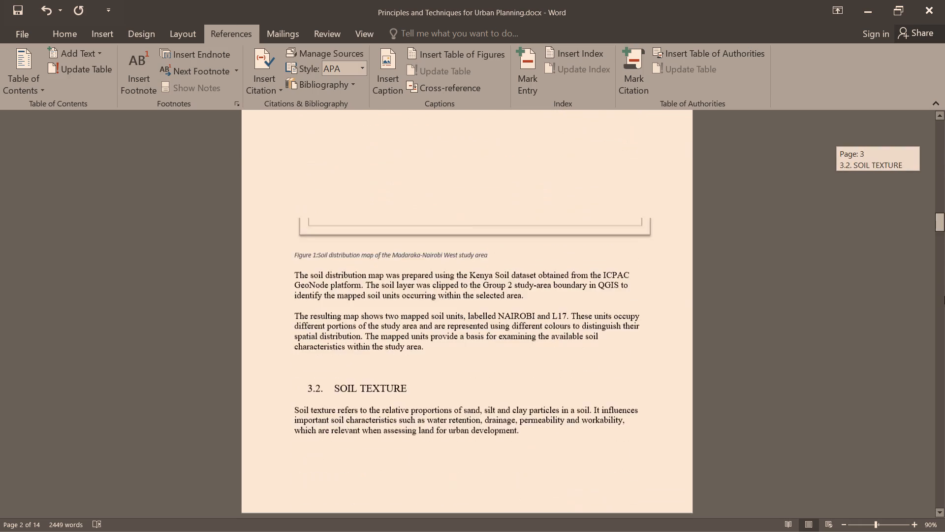
{"action": "left_click_drag", "start_coordinate": [944, 296], "coordinate": [944, 531]}
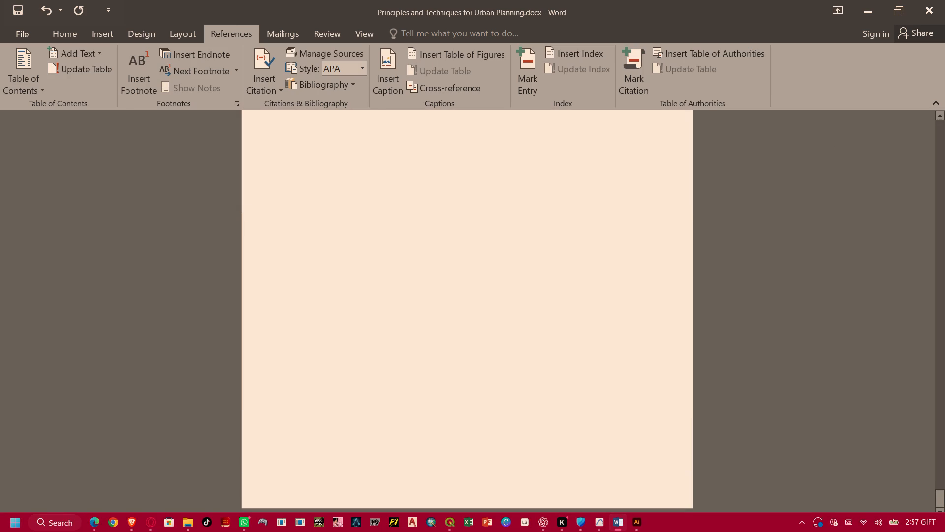
{"action": "scroll", "coordinate": [658, 296], "scroll_direction": "up", "scroll_amount": 18}
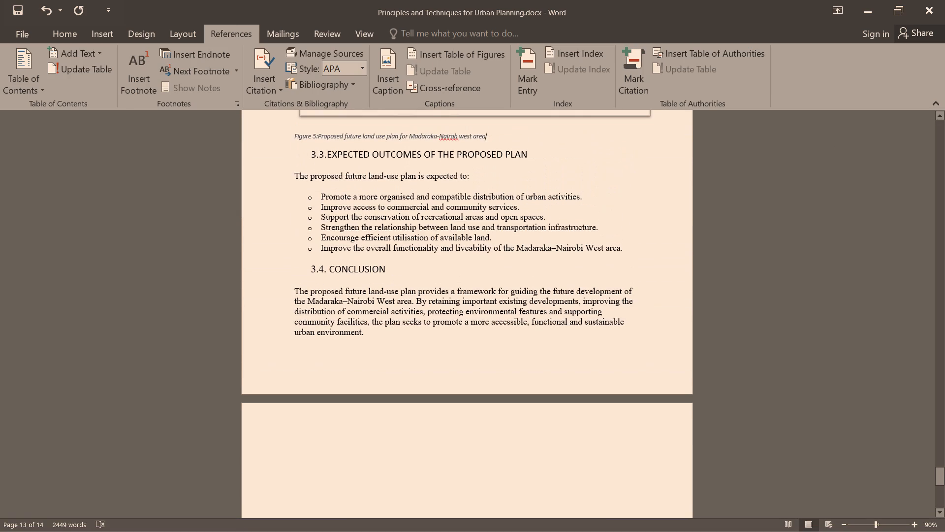
{"action": "scroll", "coordinate": [526, 317], "scroll_direction": "up", "scroll_amount": 4}
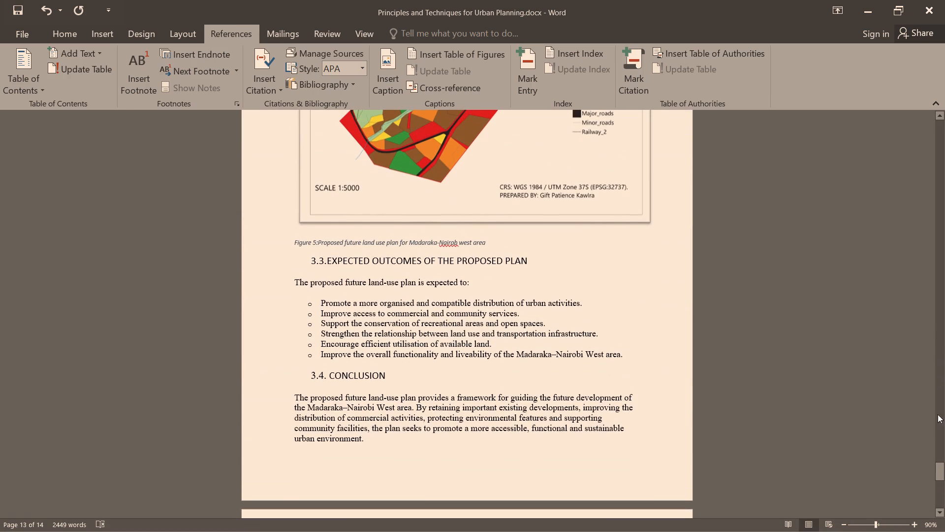
{"action": "left_click_drag", "start_coordinate": [942, 470], "coordinate": [938, 142]}
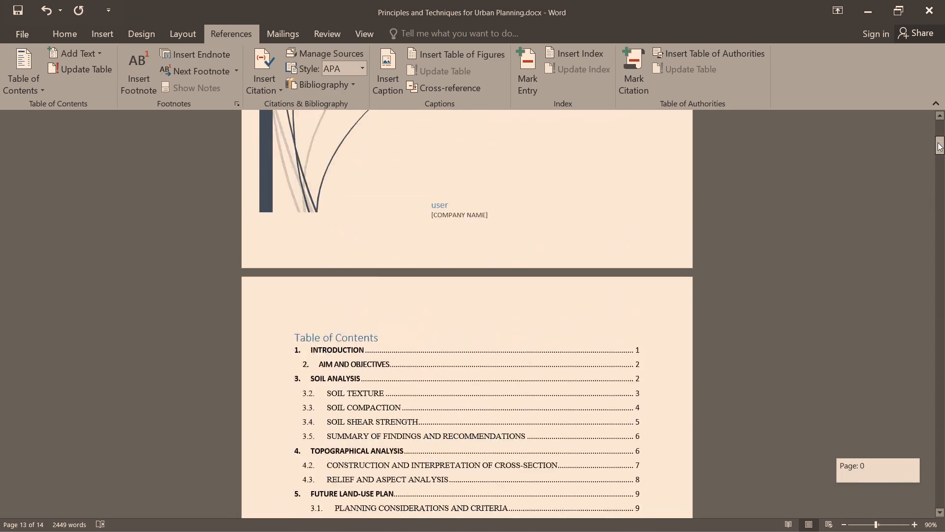
{"action": "left_click_drag", "start_coordinate": [938, 142], "coordinate": [944, 155]}
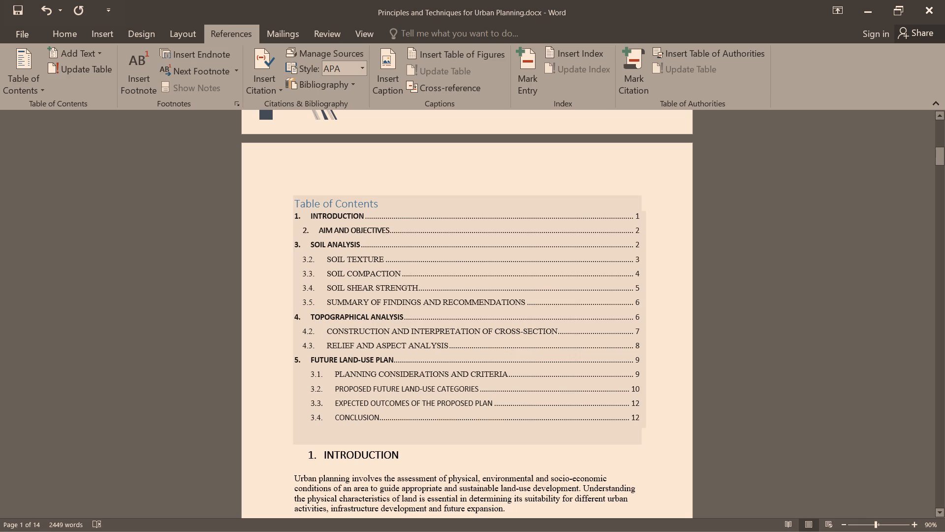
{"action": "scroll", "coordinate": [674, 277], "scroll_direction": "down", "scroll_amount": 1}
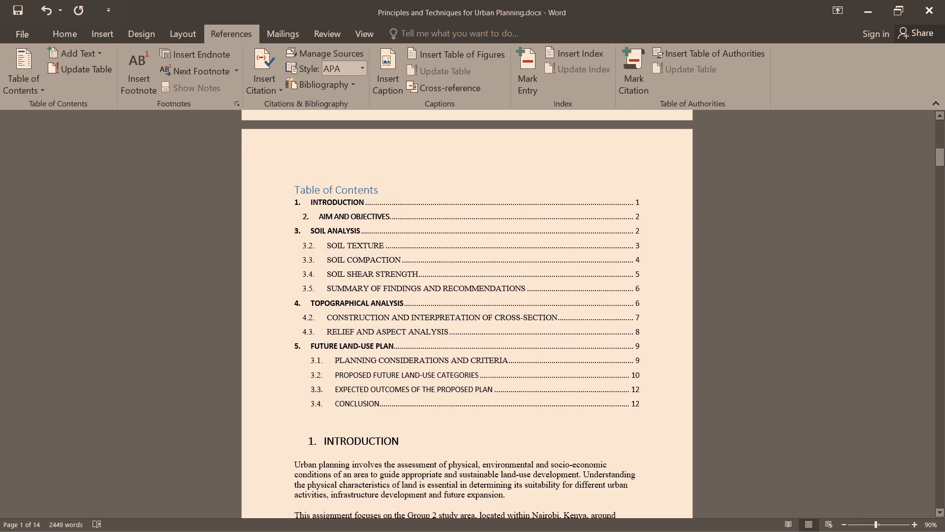
{"action": "scroll", "coordinate": [674, 280], "scroll_direction": "down", "scroll_amount": 2}
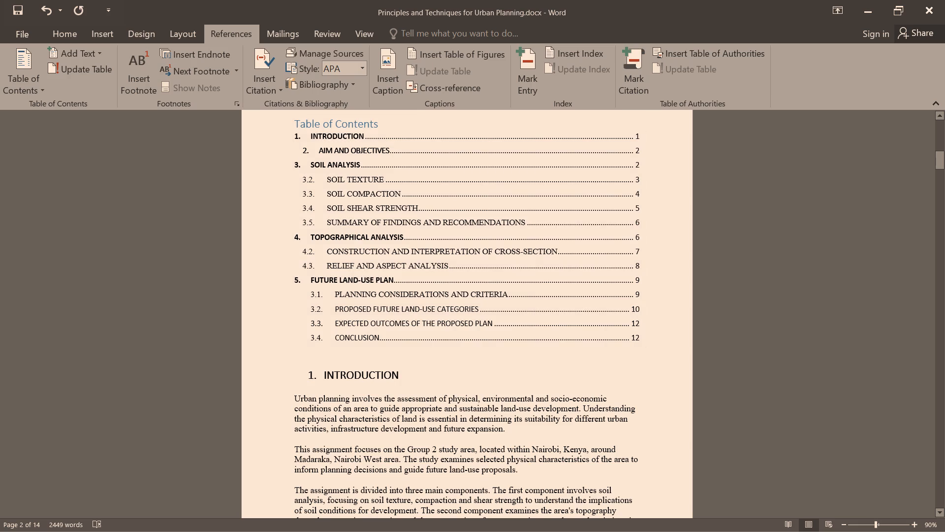
{"action": "scroll", "coordinate": [674, 246], "scroll_direction": "down", "scroll_amount": 2}
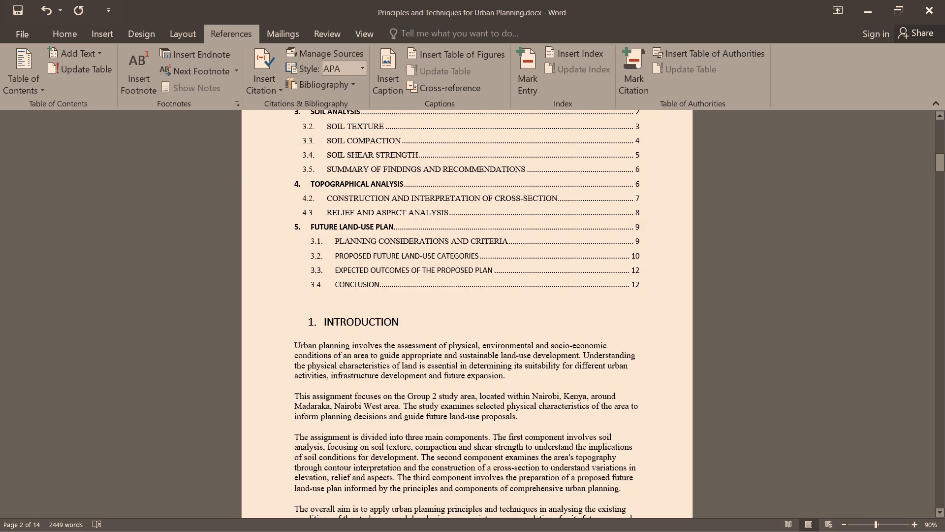
{"action": "scroll", "coordinate": [677, 274], "scroll_direction": "down", "scroll_amount": 3}
{"action": "scroll", "coordinate": [676, 274], "scroll_direction": "up", "scroll_amount": 2}
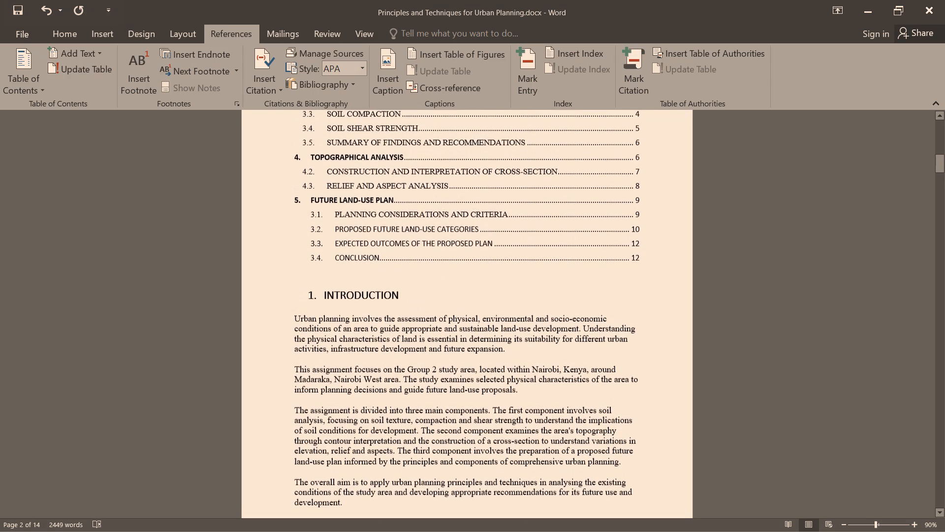
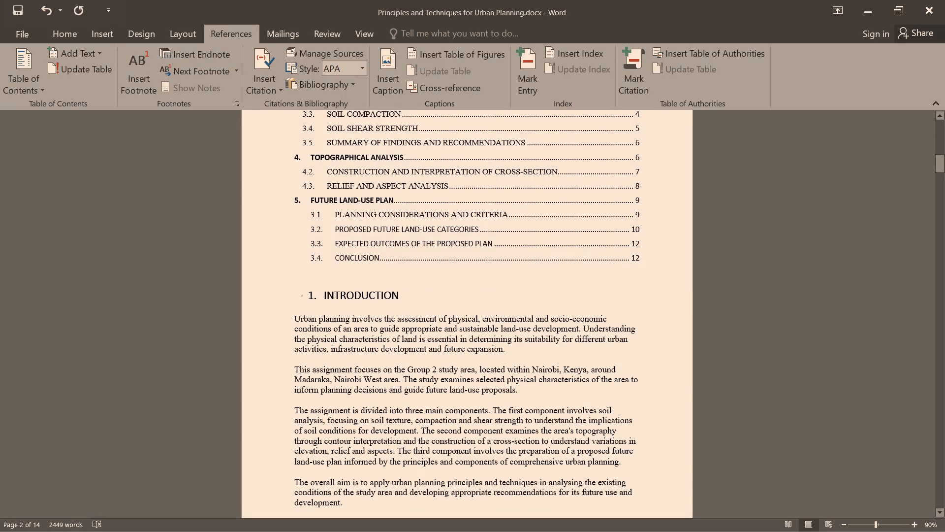
Insert a page break before the "1. INTRODUCTION" heading so the introduction starts on a new page after the table of contents.
{"action": "left_click", "coordinate": [290, 294]}
{"action": "key", "text": "ctrl+Return"}
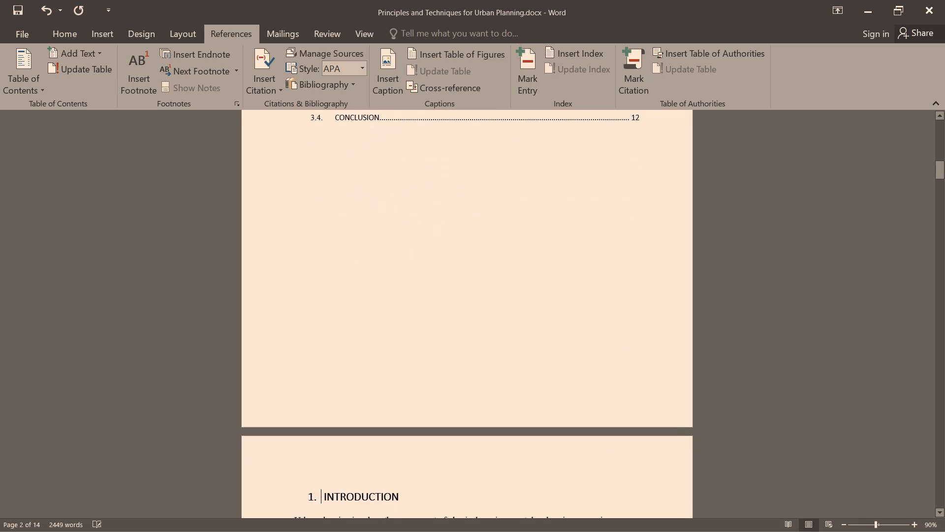
Review the report's layout from the table of contents through the soil, topographical and future land-use plan sections.
{"action": "scroll", "coordinate": [426, 338], "scroll_direction": "up", "scroll_amount": 3}
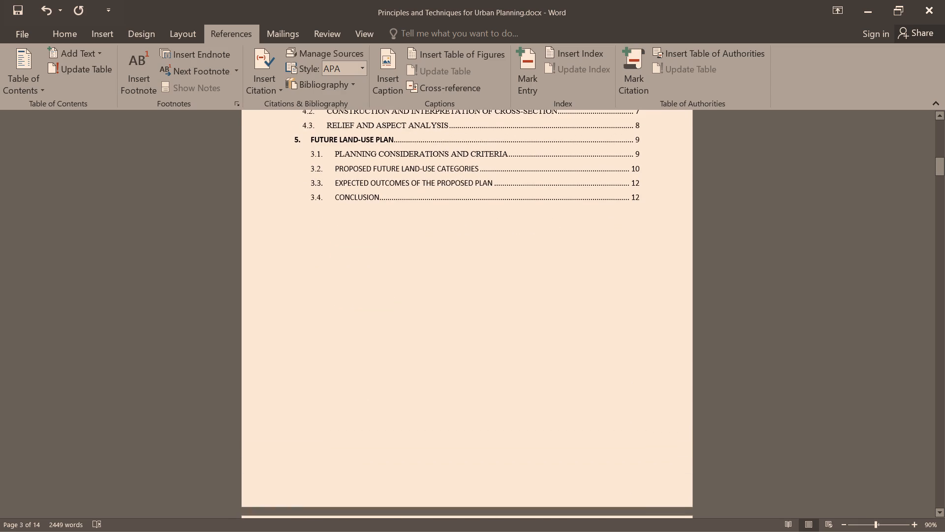
{"action": "scroll", "coordinate": [460, 371], "scroll_direction": "up", "scroll_amount": 8}
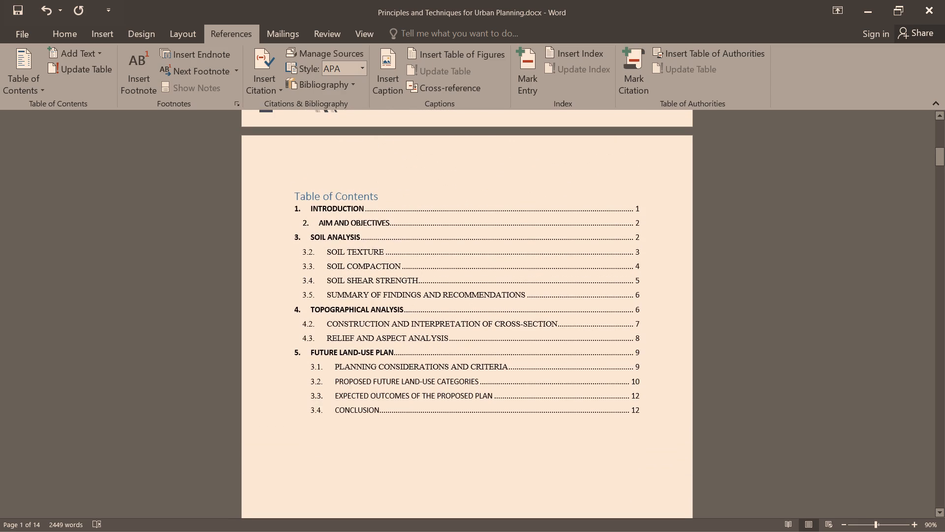
{"action": "scroll", "coordinate": [460, 371], "scroll_direction": "down", "scroll_amount": 5}
{"action": "left_click_drag", "start_coordinate": [941, 162], "coordinate": [944, 201]}
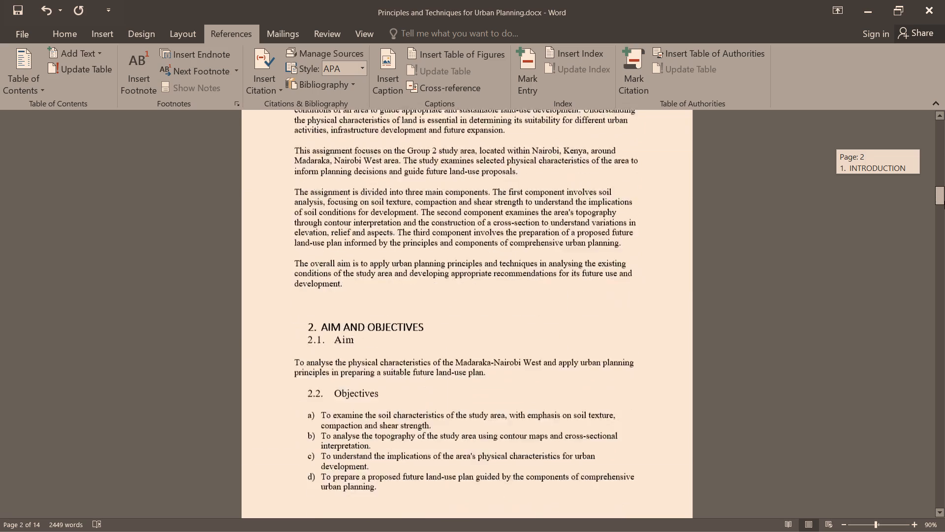
{"action": "left_click_drag", "start_coordinate": [944, 201], "coordinate": [944, 175]}
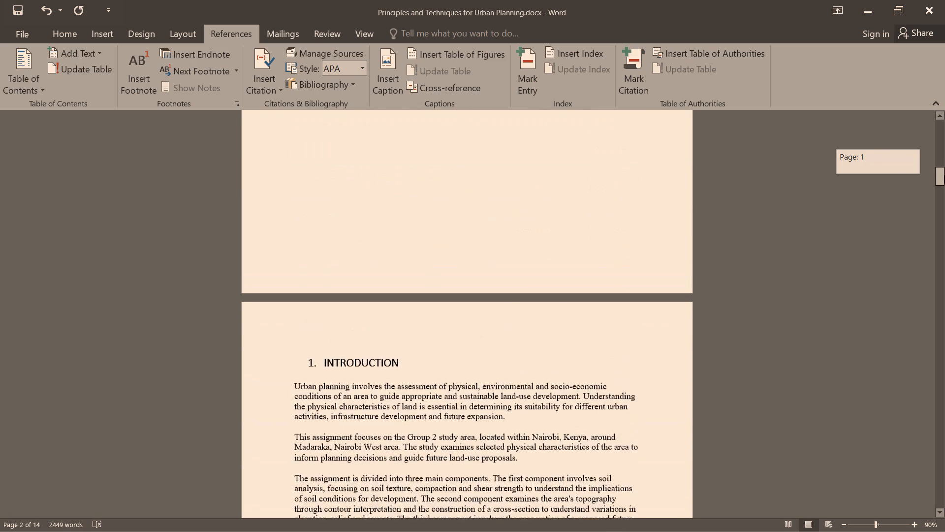
{"action": "left_click_drag", "start_coordinate": [944, 175], "coordinate": [944, 183]}
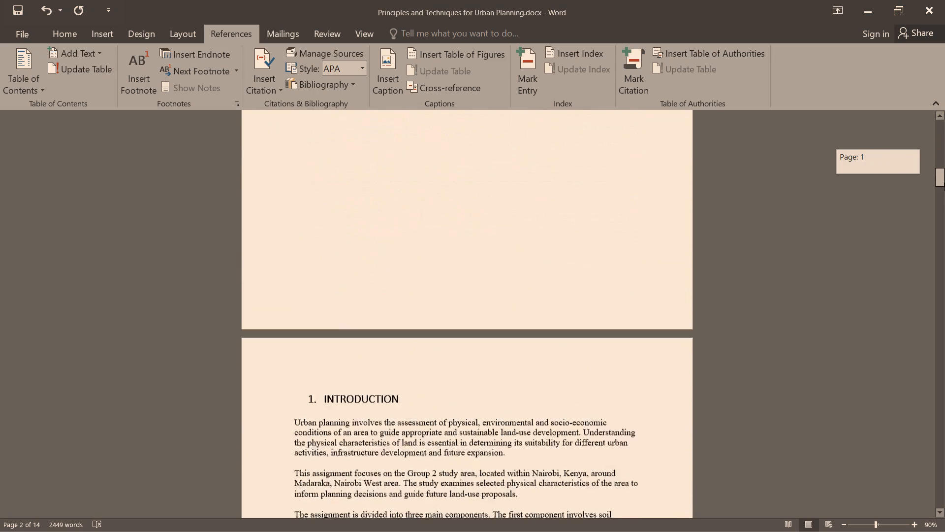
{"action": "left_click_drag", "start_coordinate": [944, 183], "coordinate": [944, 180]}
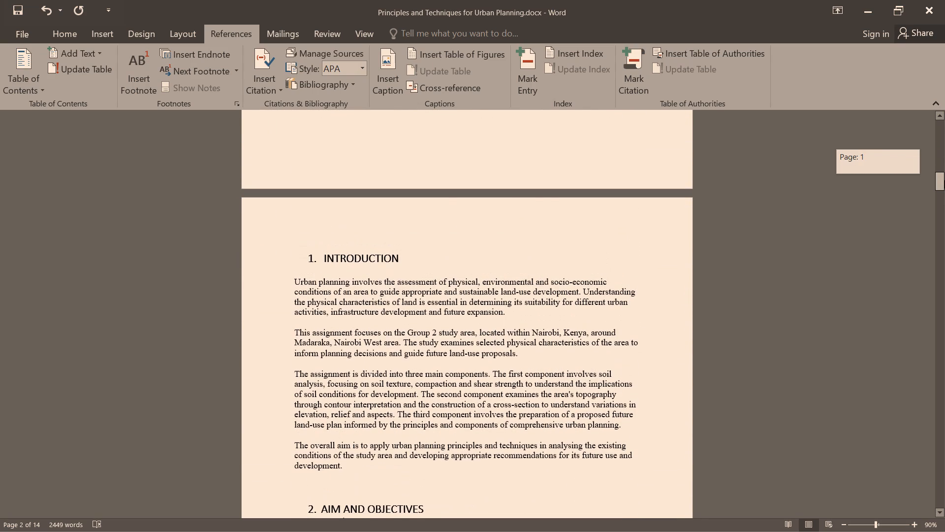
{"action": "left_click_drag", "start_coordinate": [944, 180], "coordinate": [944, 197]}
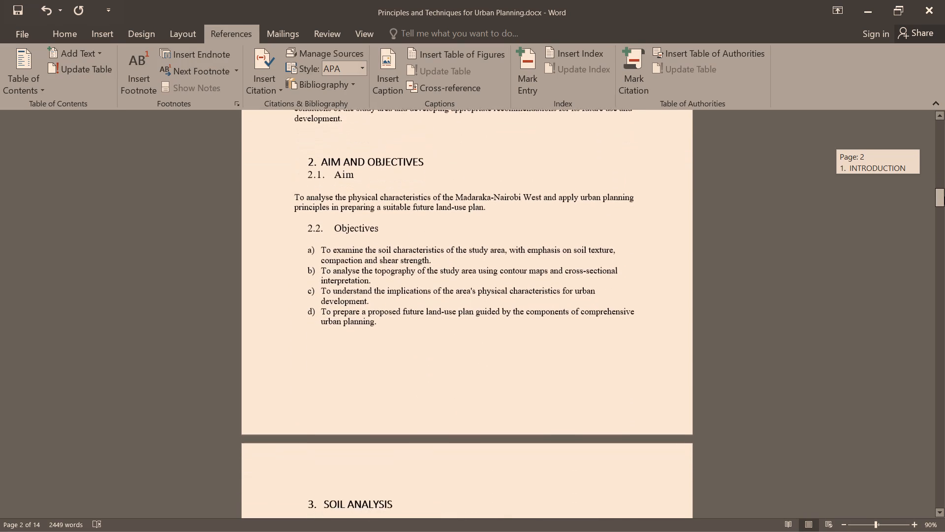
{"action": "left_click_drag", "start_coordinate": [944, 197], "coordinate": [944, 227]}
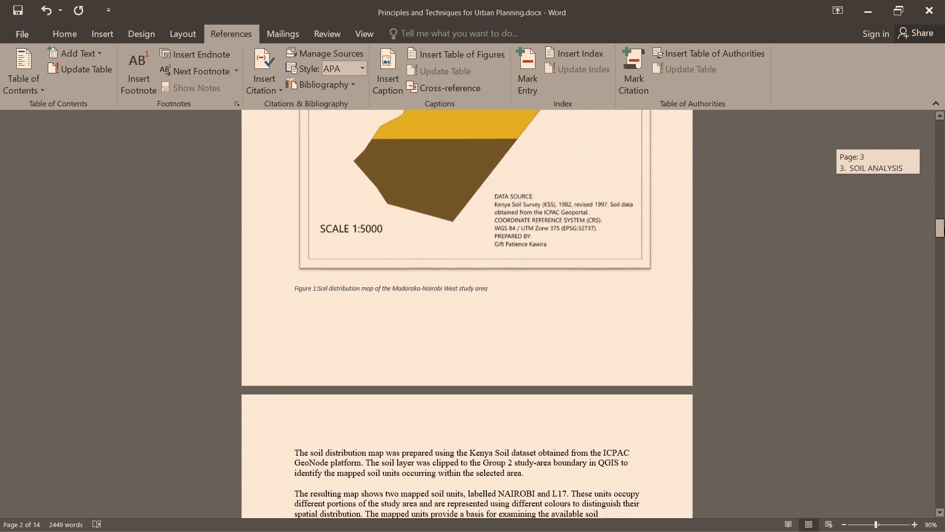
{"action": "left_click_drag", "start_coordinate": [944, 227], "coordinate": [944, 260]}
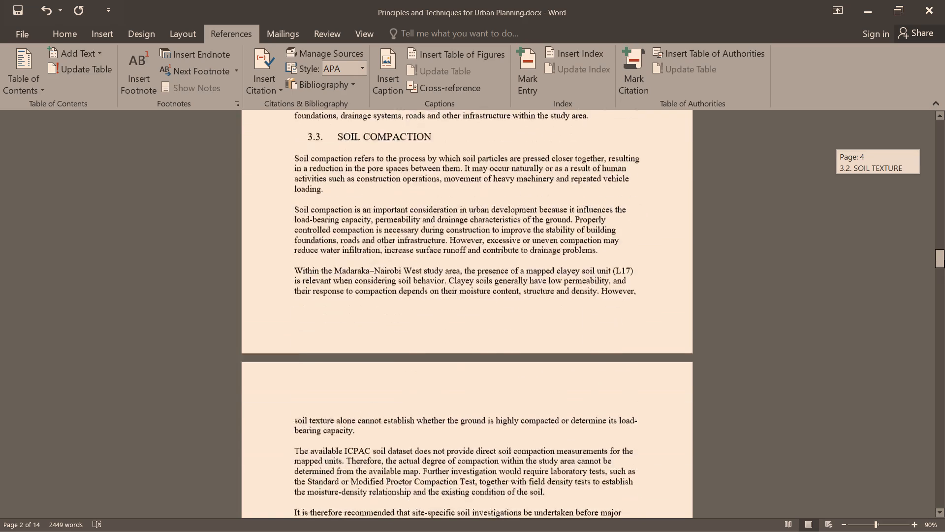
{"action": "left_click_drag", "start_coordinate": [944, 260], "coordinate": [944, 310]}
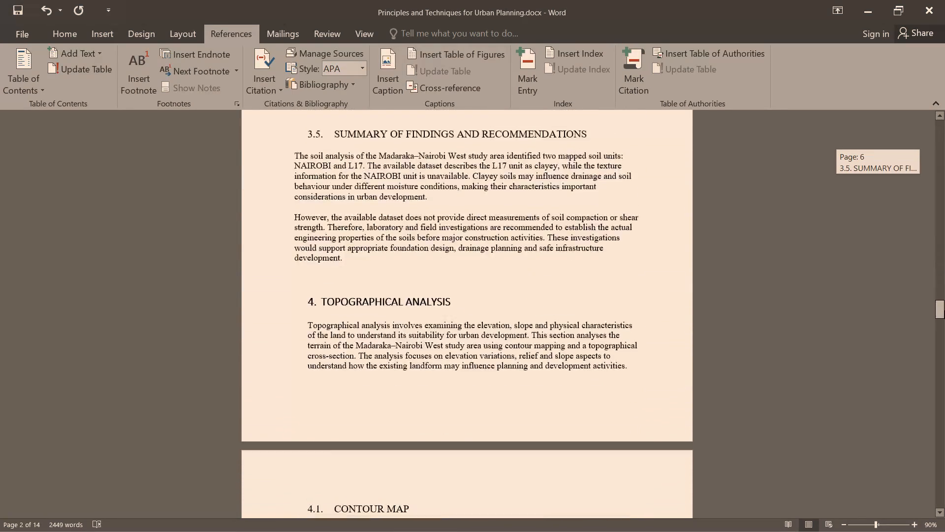
{"action": "left_click_drag", "start_coordinate": [944, 310], "coordinate": [944, 341]}
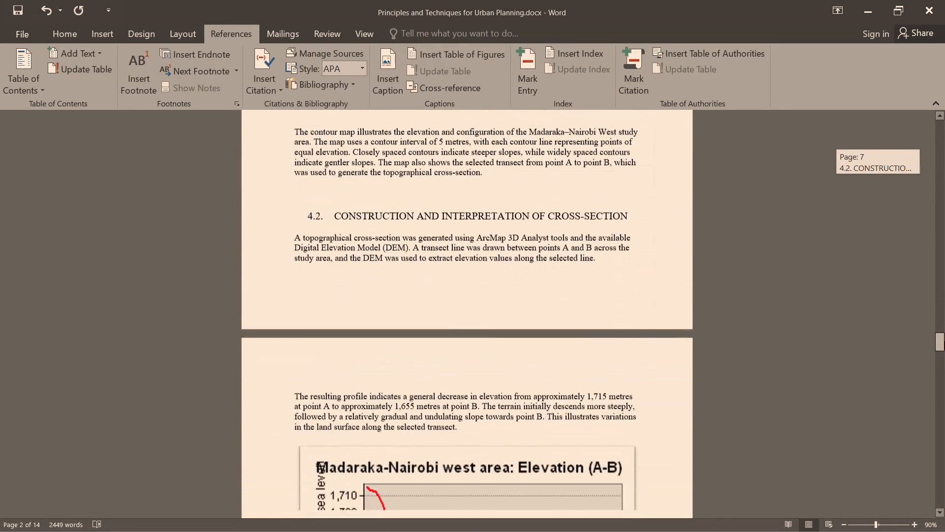
{"action": "left_click_drag", "start_coordinate": [944, 341], "coordinate": [944, 364]}
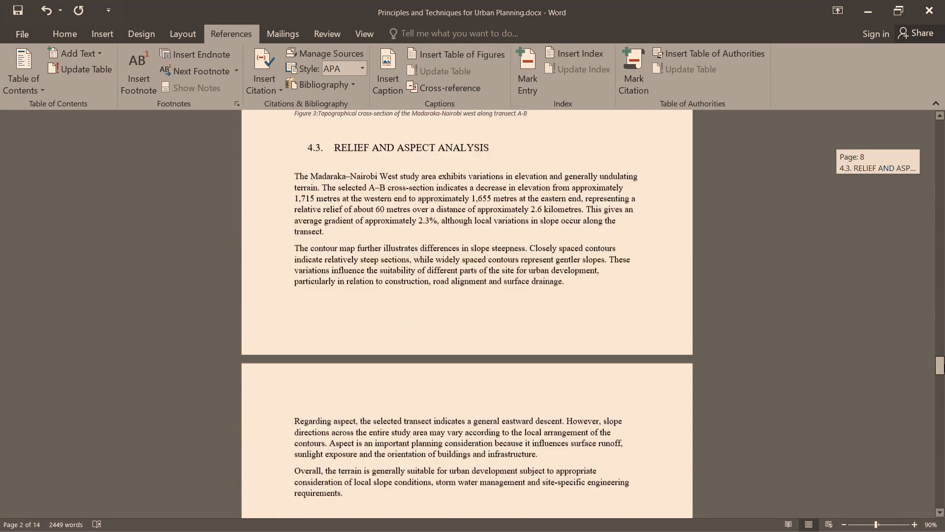
{"action": "left_click_drag", "start_coordinate": [944, 364], "coordinate": [944, 379]}
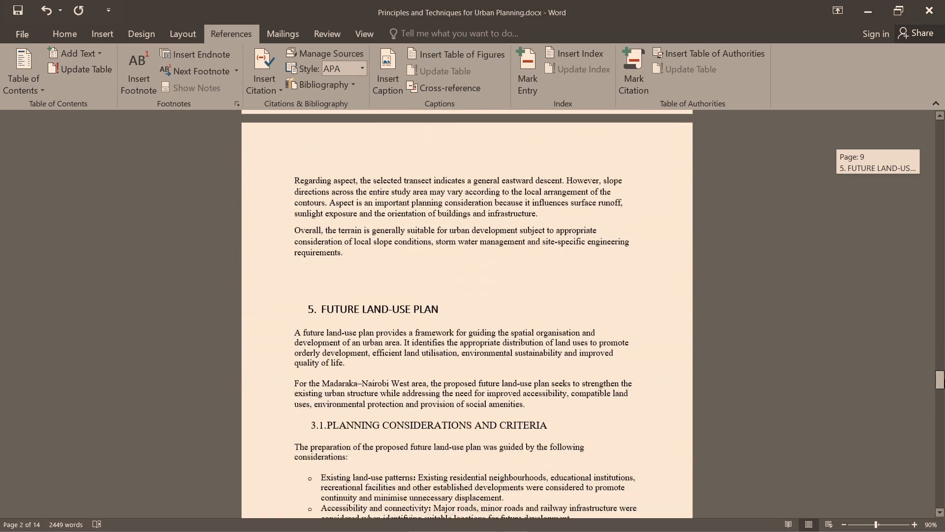
{"action": "left_click_drag", "start_coordinate": [944, 379], "coordinate": [944, 395]}
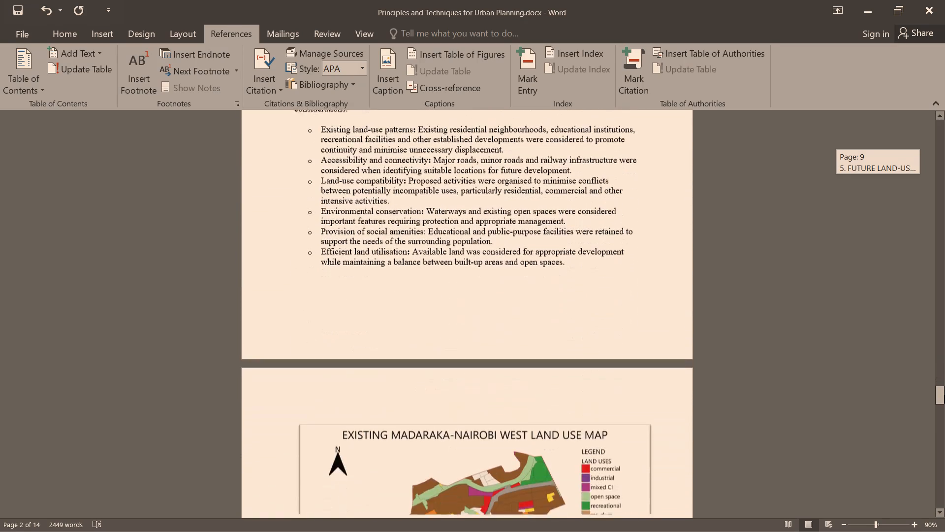
{"action": "left_click_drag", "start_coordinate": [944, 395], "coordinate": [944, 409]}
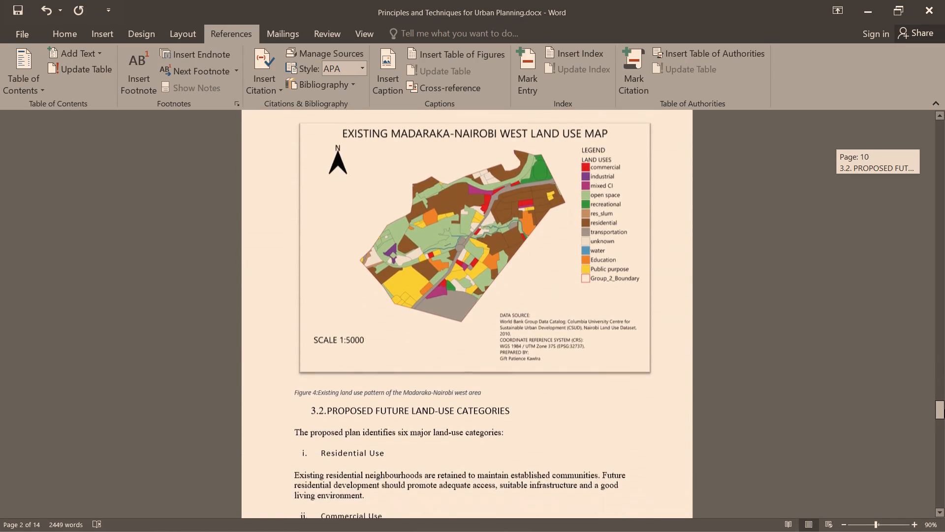
{"action": "left_click_drag", "start_coordinate": [944, 409], "coordinate": [944, 445]}
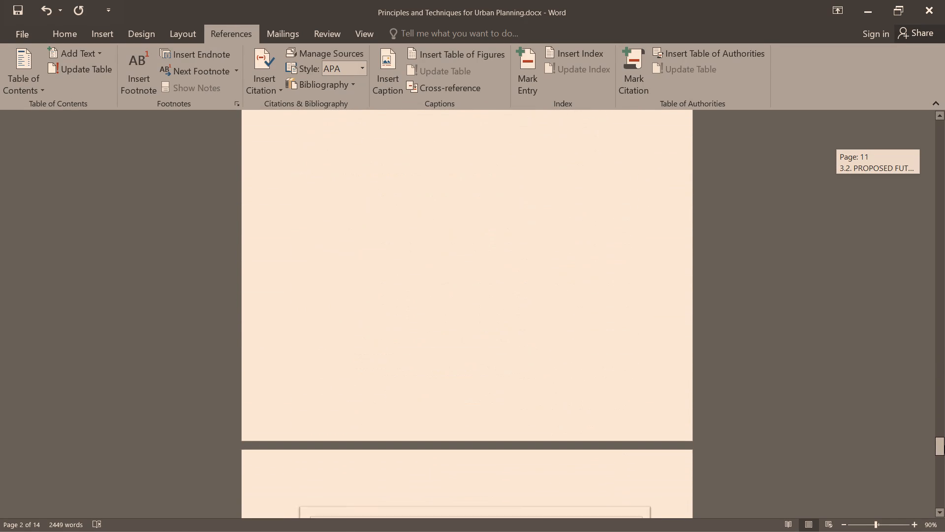
{"action": "left_click_drag", "start_coordinate": [944, 445], "coordinate": [943, 443]}
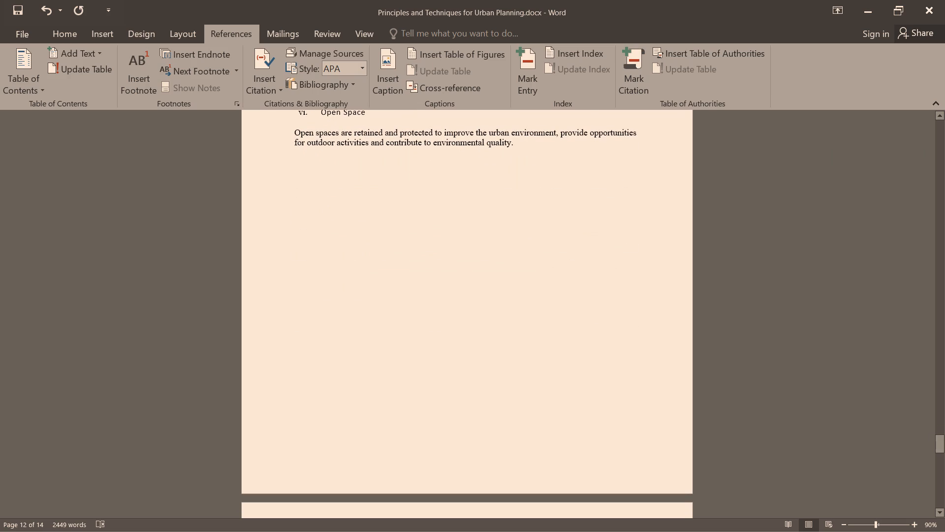
Examine the proposed future land-use map with its caption, the expected outcomes and conclusion sections, and the report's last page.
{"action": "scroll", "coordinate": [517, 338], "scroll_direction": "down", "scroll_amount": 15}
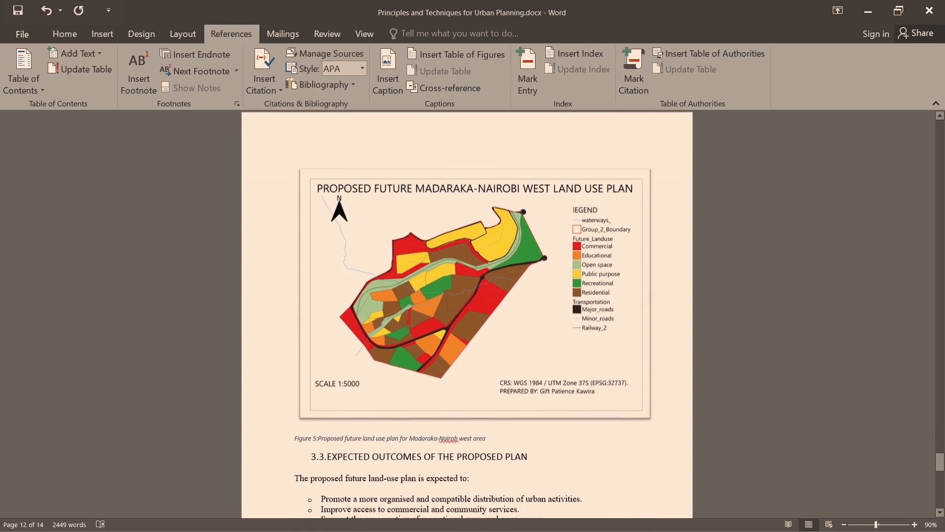
{"action": "scroll", "coordinate": [520, 336], "scroll_direction": "down", "scroll_amount": 9}
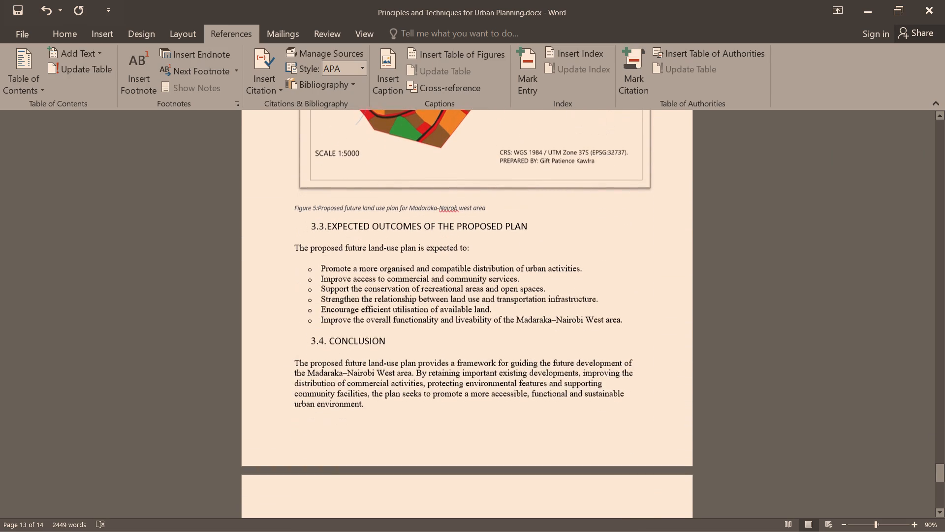
{"action": "scroll", "coordinate": [522, 344], "scroll_direction": "down", "scroll_amount": 5}
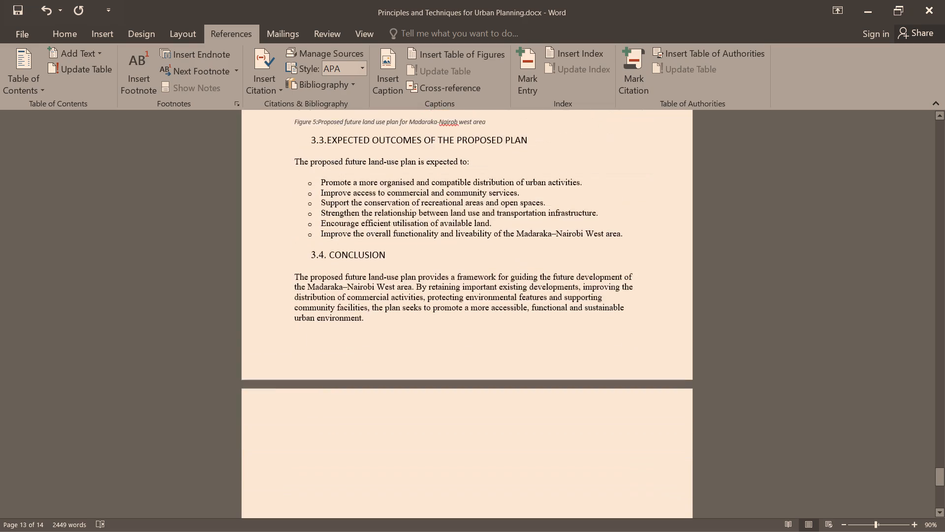
{"action": "scroll", "coordinate": [522, 344], "scroll_direction": "down", "scroll_amount": 5}
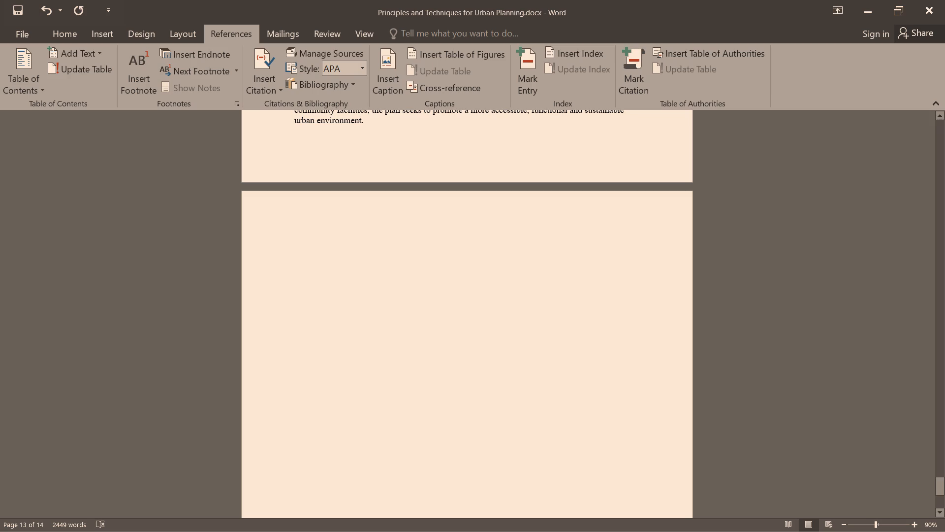
{"action": "scroll", "coordinate": [484, 235], "scroll_direction": "up", "scroll_amount": 3}
{"action": "scroll", "coordinate": [555, 295], "scroll_direction": "up", "scroll_amount": 7}
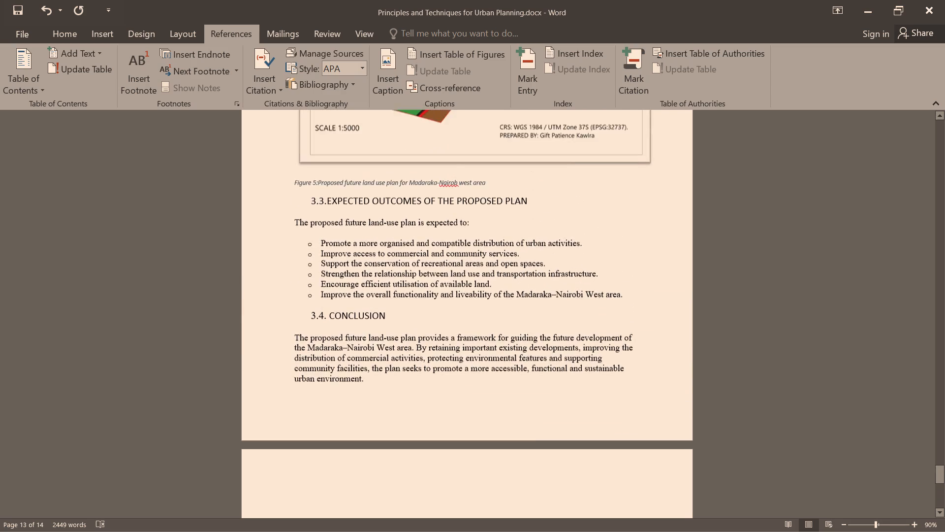
{"action": "scroll", "coordinate": [565, 298], "scroll_direction": "up", "scroll_amount": 10}
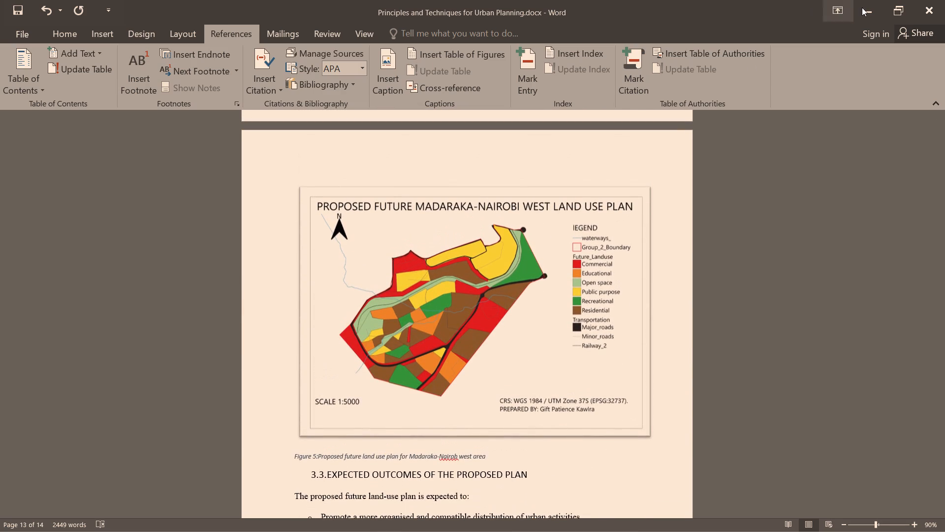